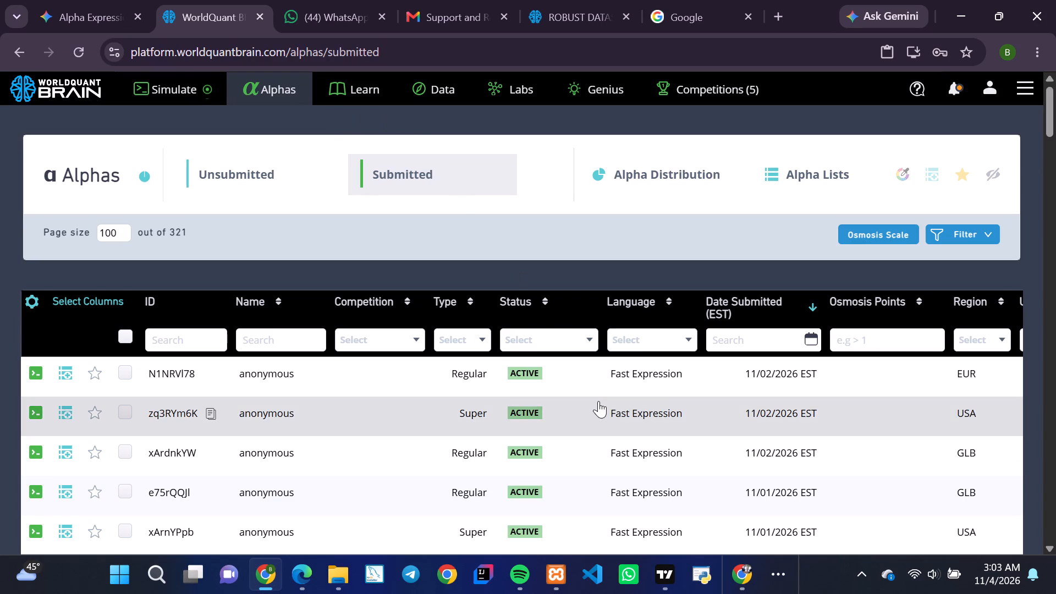
Open the submitted GLB Super alpha blOp2P5q dated 10/02/2026 and clone it into a new super simulation.
{"action": "scroll", "coordinate": [598, 401], "scroll_direction": "down", "scroll_amount": 1}
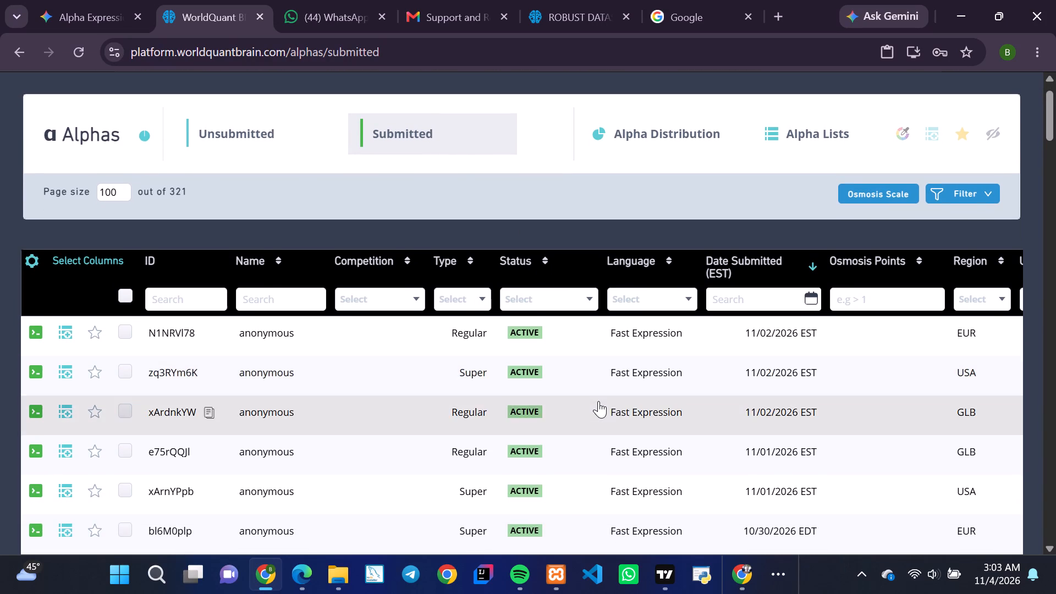
{"action": "scroll", "coordinate": [598, 401], "scroll_direction": "down", "scroll_amount": 19}
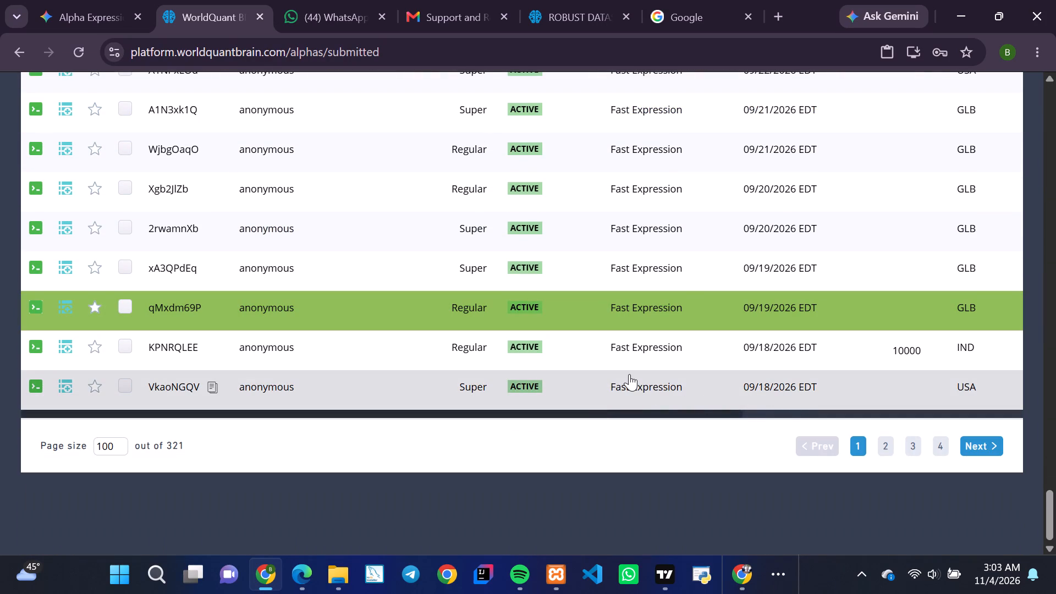
{"action": "scroll", "coordinate": [670, 303], "scroll_direction": "up", "scroll_amount": 2}
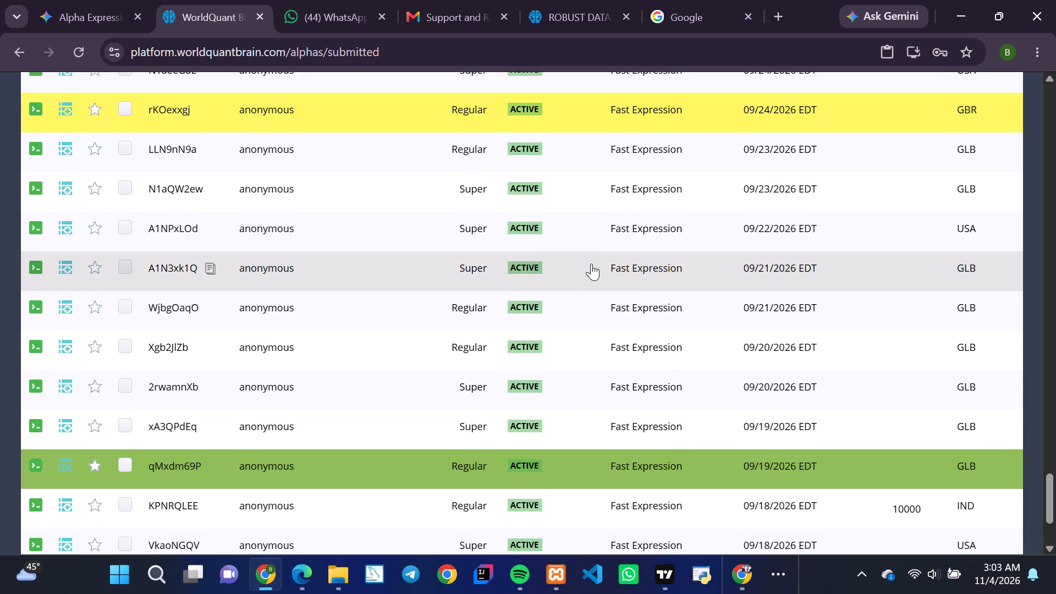
{"action": "scroll", "coordinate": [591, 263], "scroll_direction": "up", "scroll_amount": 4}
{"action": "scroll", "coordinate": [591, 263], "scroll_direction": "down", "scroll_amount": 1}
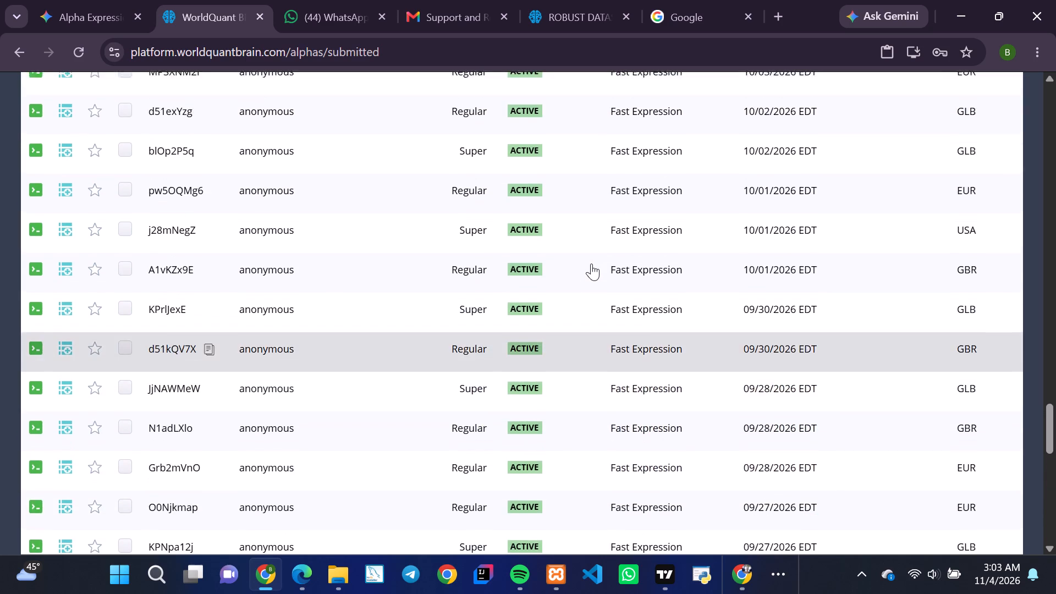
{"action": "scroll", "coordinate": [591, 263], "scroll_direction": "down", "scroll_amount": 1}
{"action": "scroll", "coordinate": [591, 263], "scroll_direction": "up", "scroll_amount": 1}
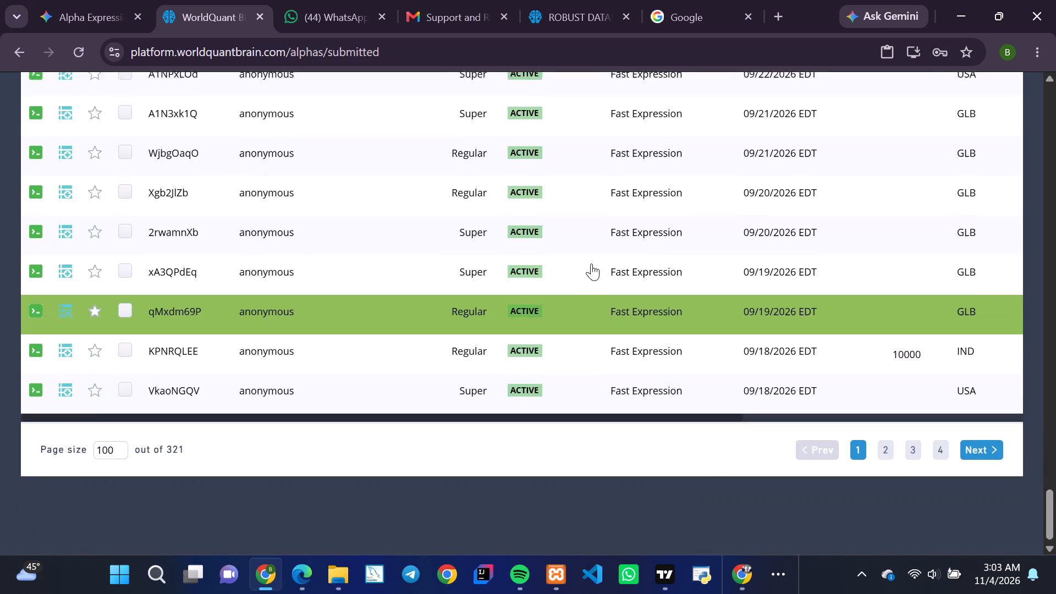
{"action": "scroll", "coordinate": [591, 263], "scroll_direction": "up", "scroll_amount": 4}
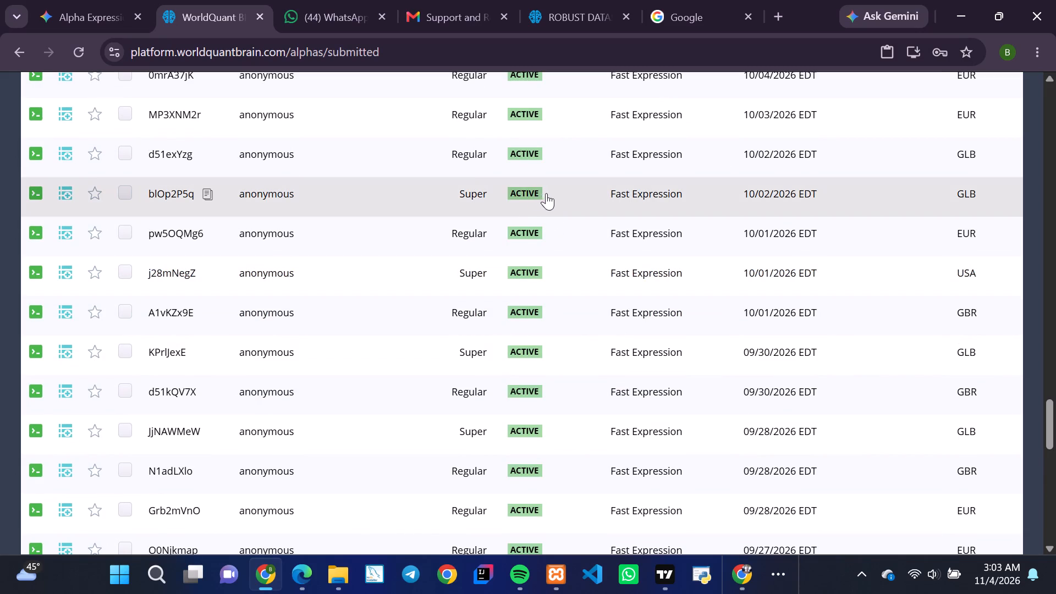
{"action": "double_click", "coordinate": [574, 193]}
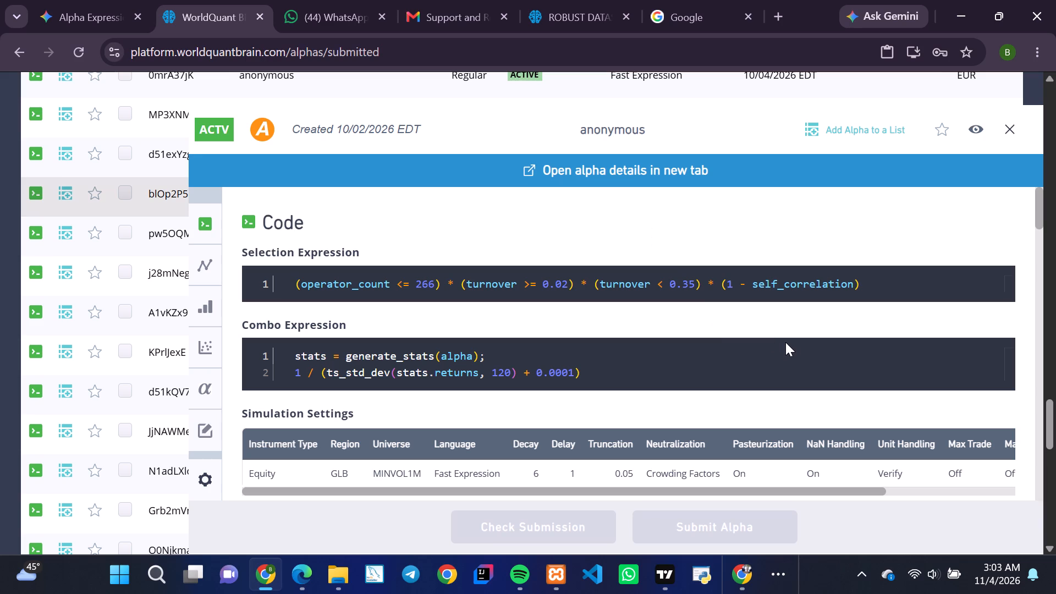
{"action": "scroll", "coordinate": [800, 342], "scroll_direction": "down", "scroll_amount": 3}
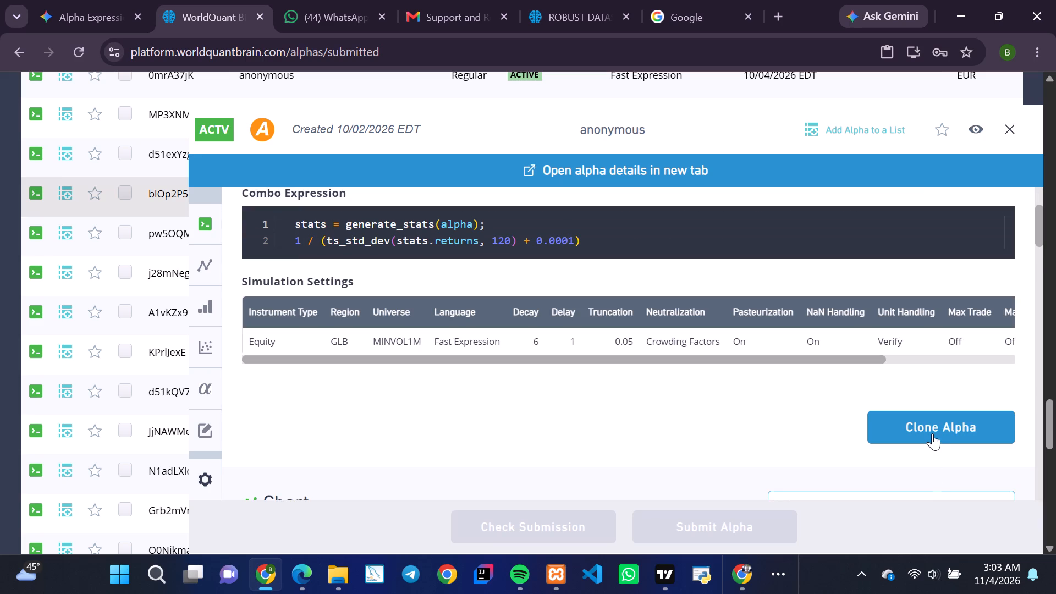
{"action": "left_click", "coordinate": [932, 433]}
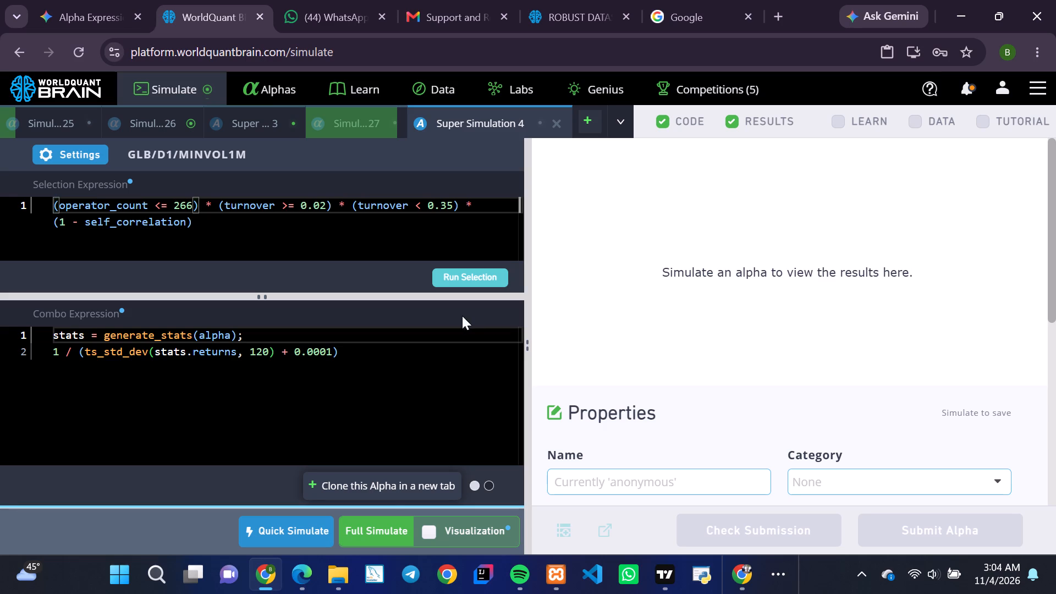
Copy the cloned alpha's entire selection expression in Super Simulation 4.
{"action": "triple_click", "coordinate": [200, 227]}
{"action": "right_click", "coordinate": [200, 227]}
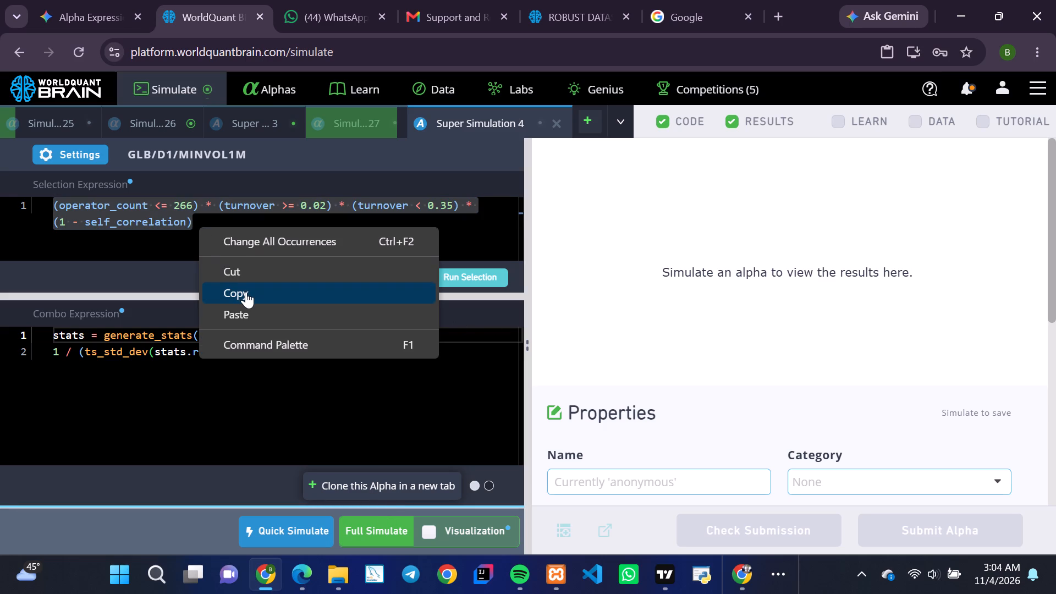
{"action": "left_click", "coordinate": [246, 291]}
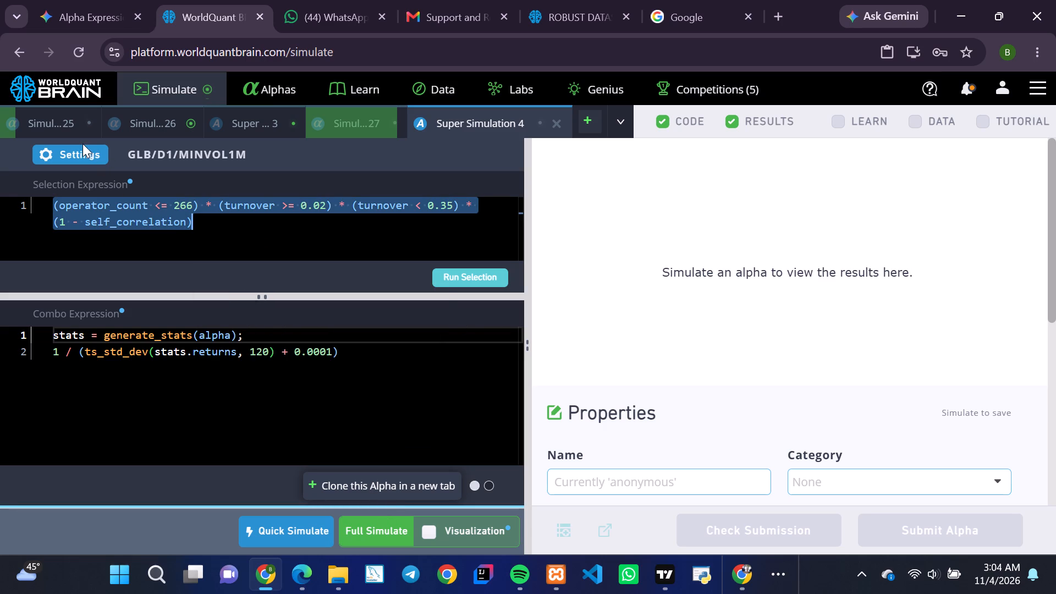
Check the simulation settings of Super Simulation 4.
{"action": "left_click", "coordinate": [81, 146]}
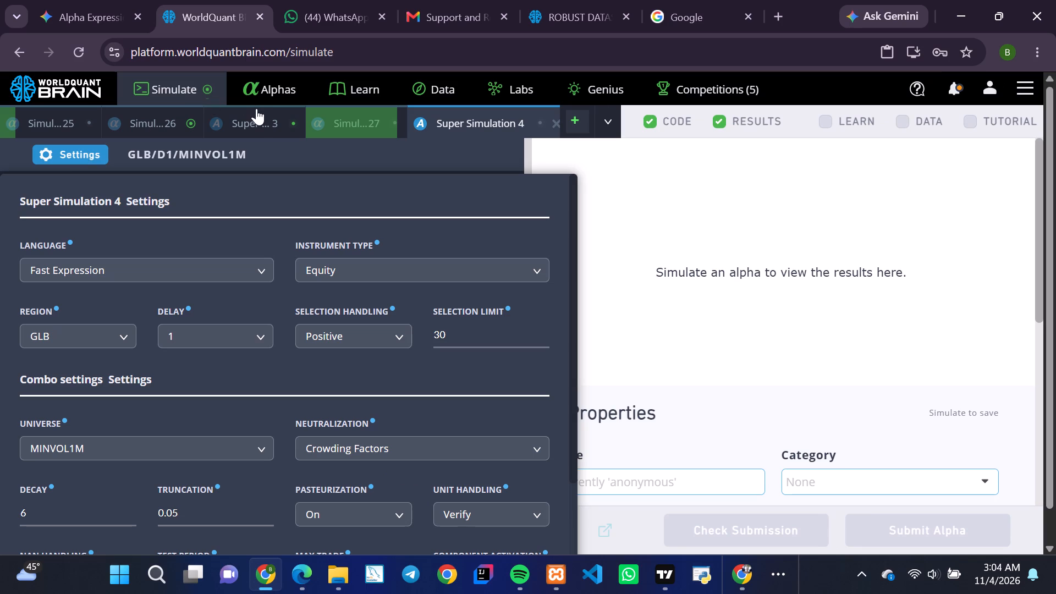
{"action": "left_click", "coordinate": [256, 122]}
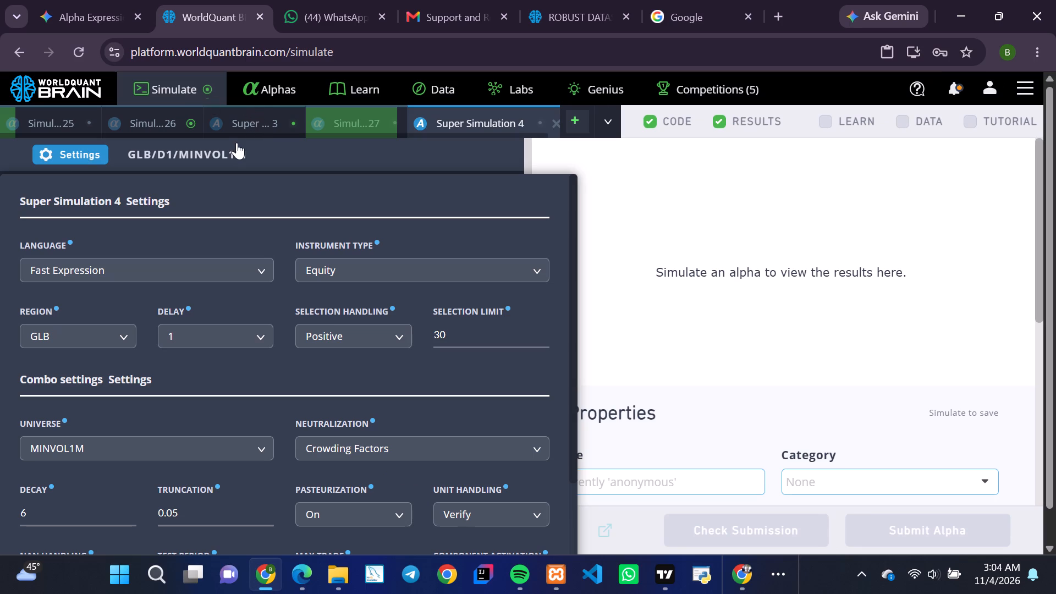
Review the results of Super Simulation 3, including its IS-period summary, correlations and IS testing status.
{"action": "left_click", "coordinate": [237, 120]}
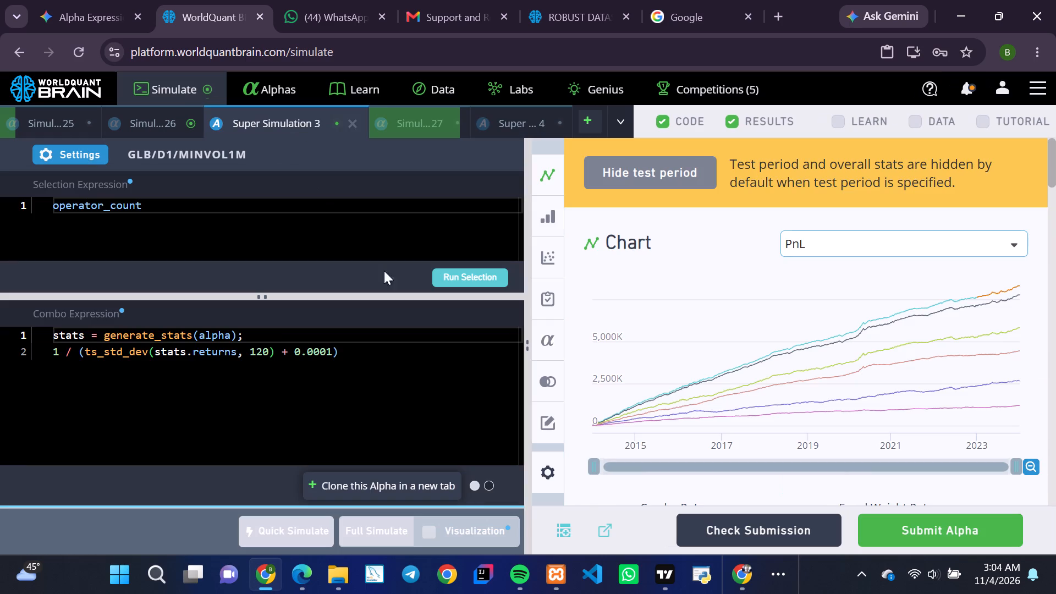
{"action": "scroll", "coordinate": [432, 362], "scroll_direction": "down", "scroll_amount": 2}
{"action": "scroll", "coordinate": [771, 380], "scroll_direction": "down", "scroll_amount": 4}
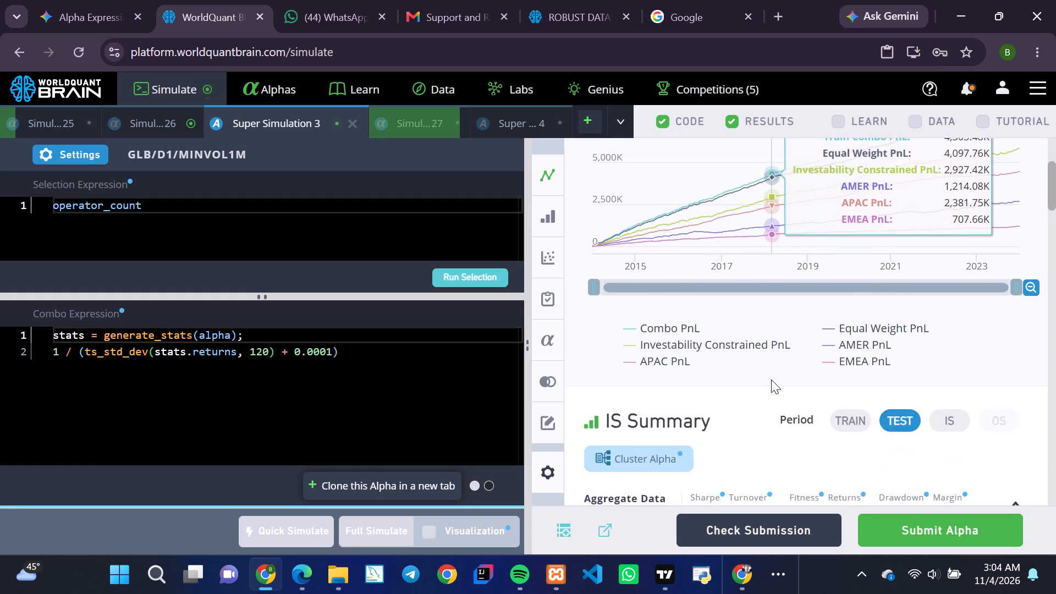
{"action": "scroll", "coordinate": [771, 380], "scroll_direction": "down", "scroll_amount": 1}
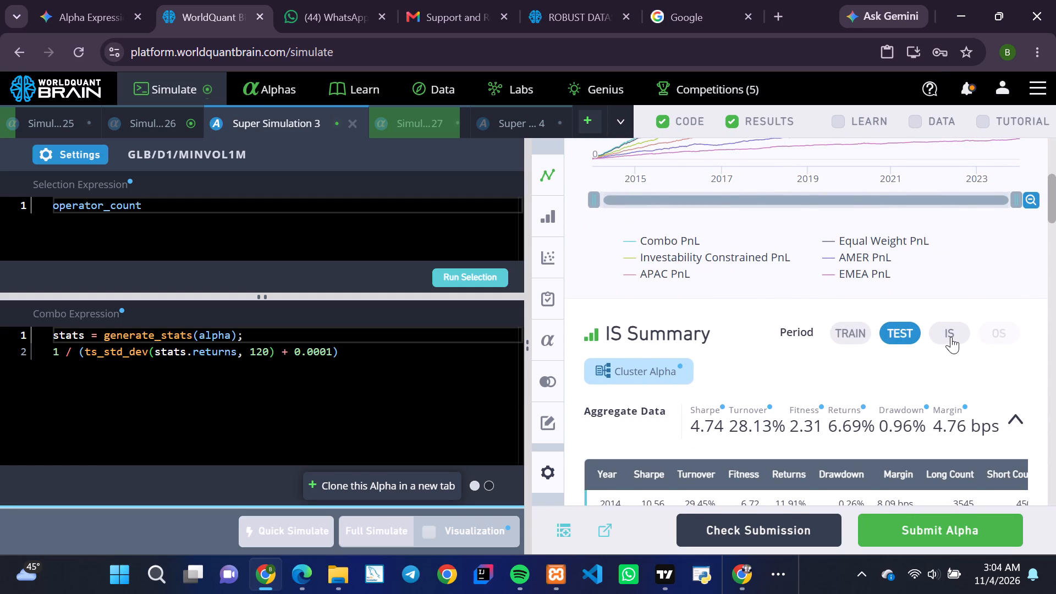
{"action": "left_click", "coordinate": [951, 337]}
{"action": "scroll", "coordinate": [889, 391], "scroll_direction": "down", "scroll_amount": 6}
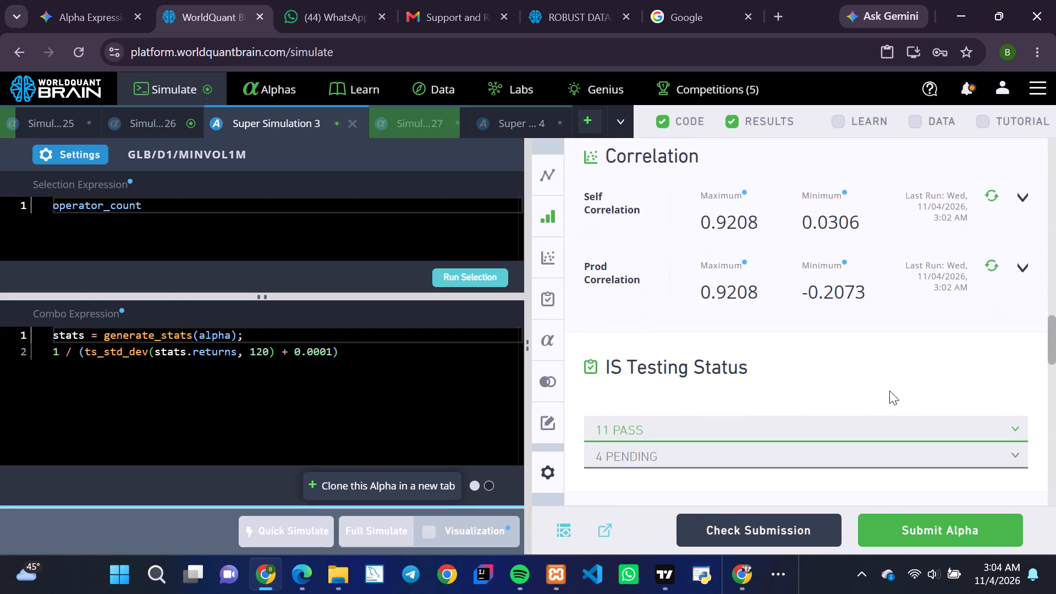
{"action": "scroll", "coordinate": [889, 391], "scroll_direction": "down", "scroll_amount": 2}
Extend Super Simulation 3's selection expression by multiplying operator_count by the copied selection expression.
{"action": "left_click", "coordinate": [200, 209]}
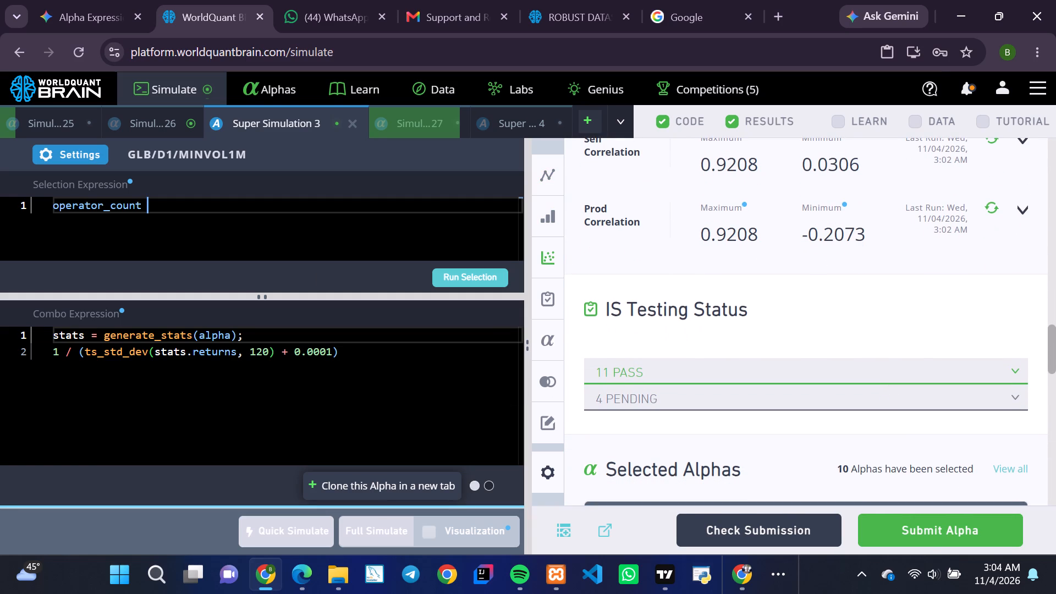
{"action": "key", "text": "shift+asterisk"}
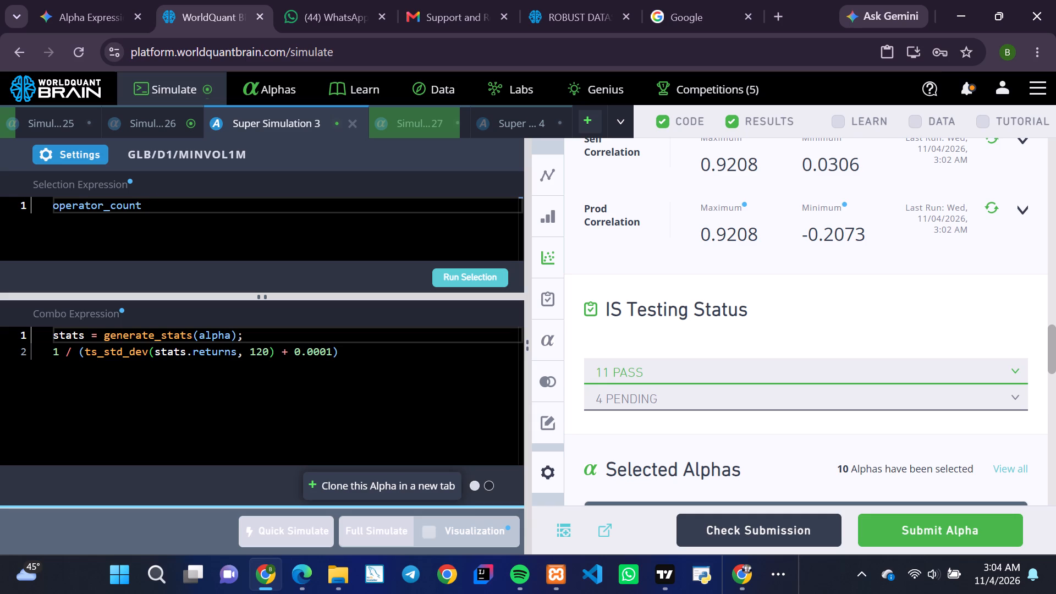
{"action": "left_click", "coordinate": [212, 207]}
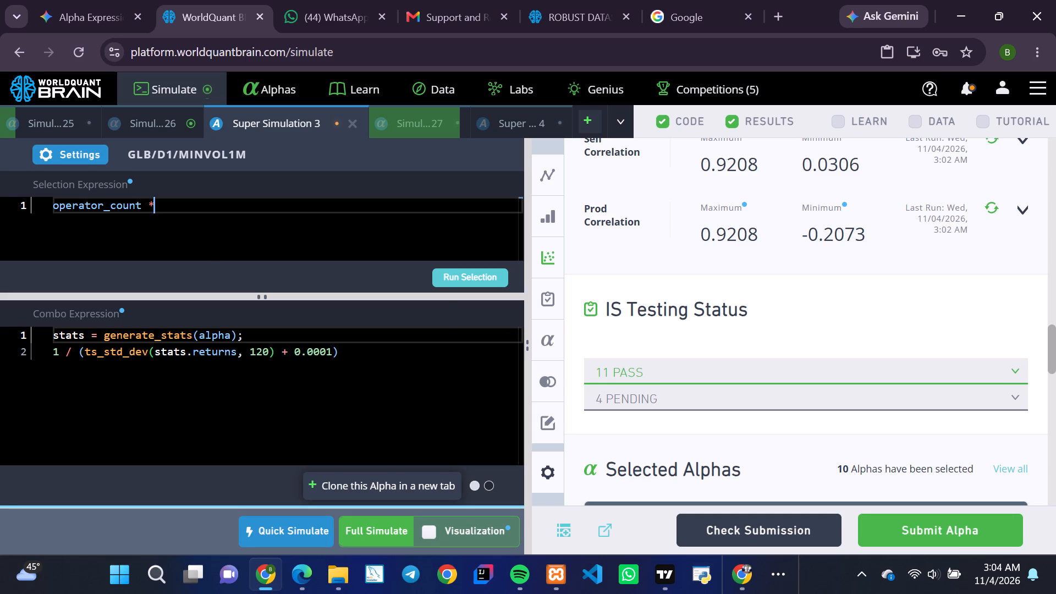
{"action": "right_click", "coordinate": [212, 207]}
{"action": "left_click", "coordinate": [256, 292]}
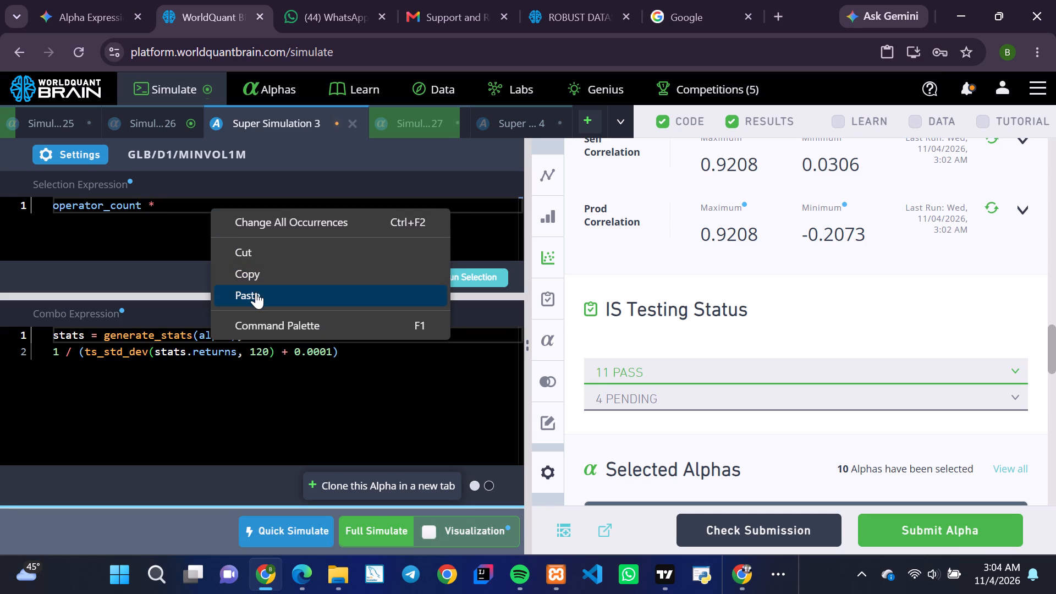
Run the extended selection expression and start a full simulation of Super Simulation 3.
{"action": "left_click", "coordinate": [466, 275]}
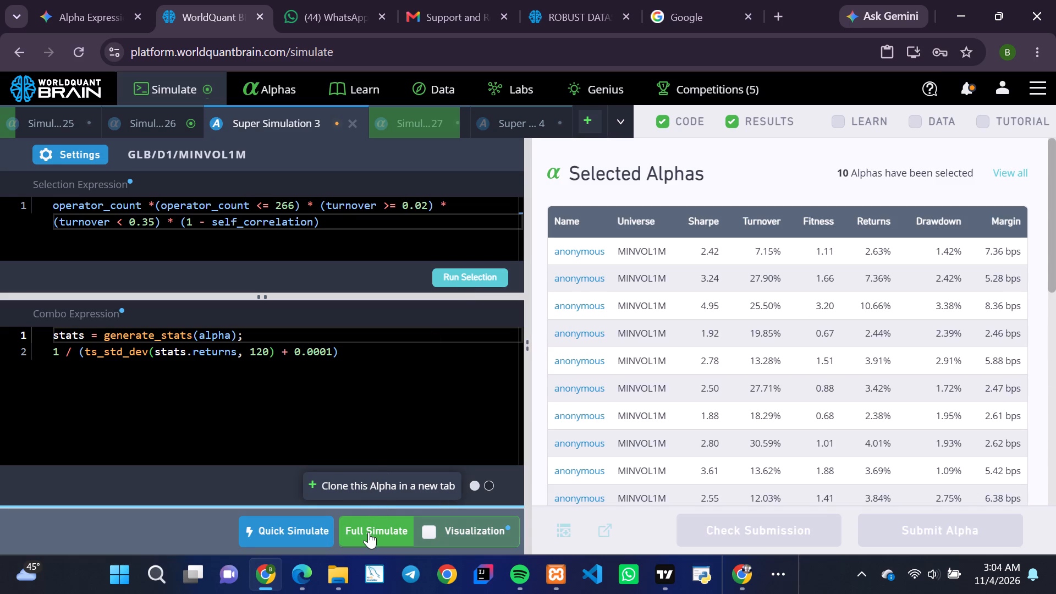
{"action": "left_click", "coordinate": [369, 532]}
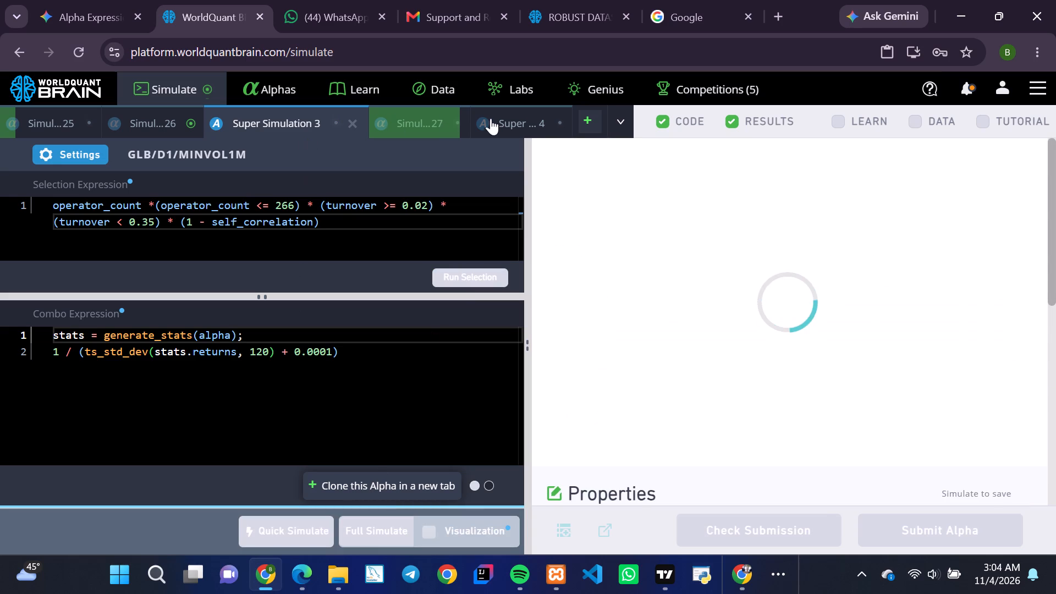
Open the simulation settings of Super Simulation 4.
{"action": "left_click", "coordinate": [509, 118]}
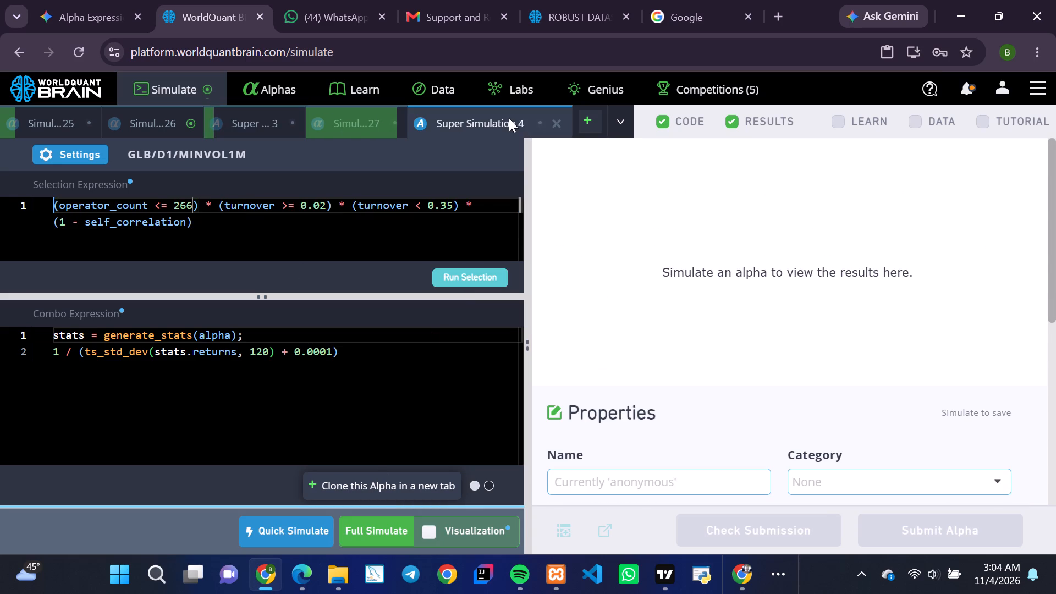
{"action": "left_click", "coordinate": [77, 157]}
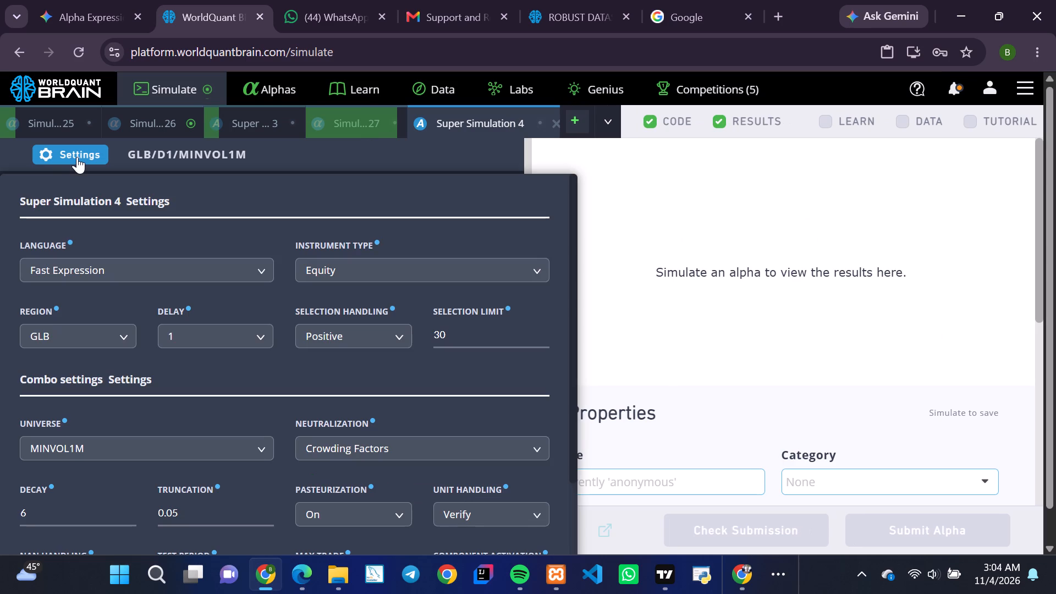
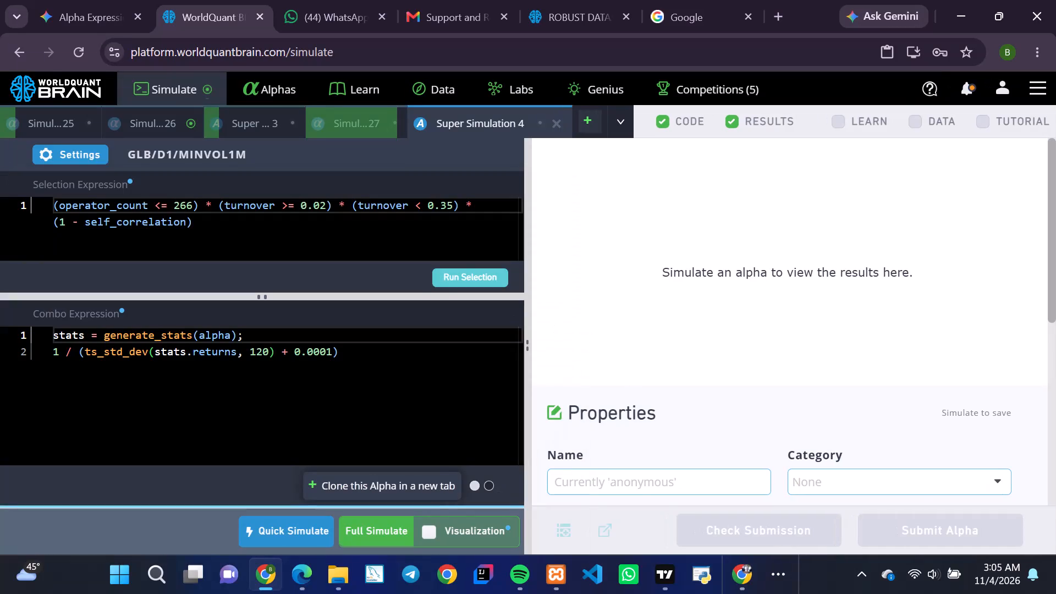
Set Super Simulation 4's region to USA and its neutralization to RAM, and apply the settings.
{"action": "left_click", "coordinate": [60, 151]}
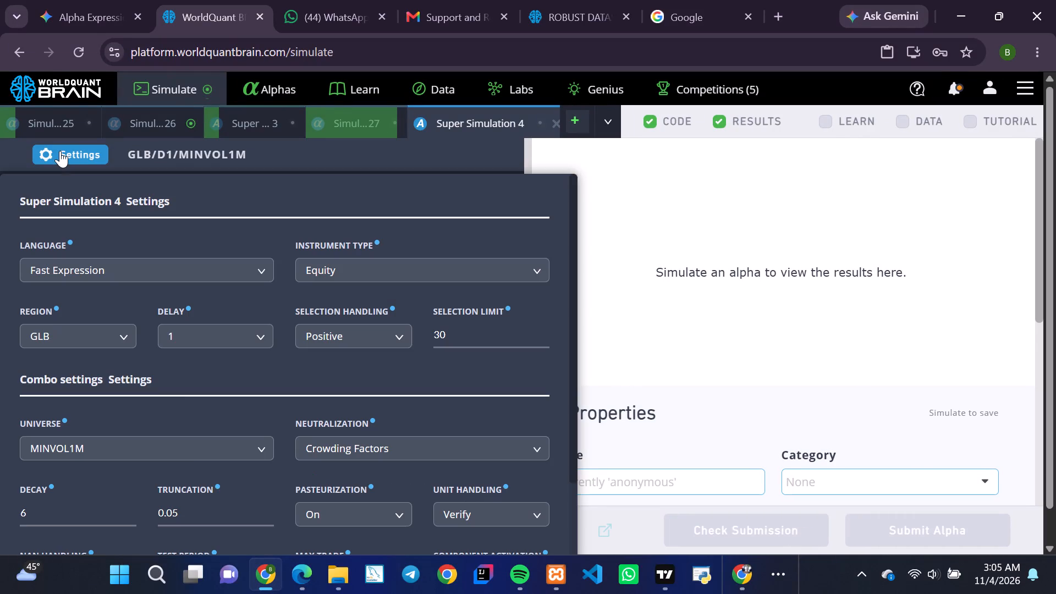
{"action": "left_click", "coordinate": [124, 337]}
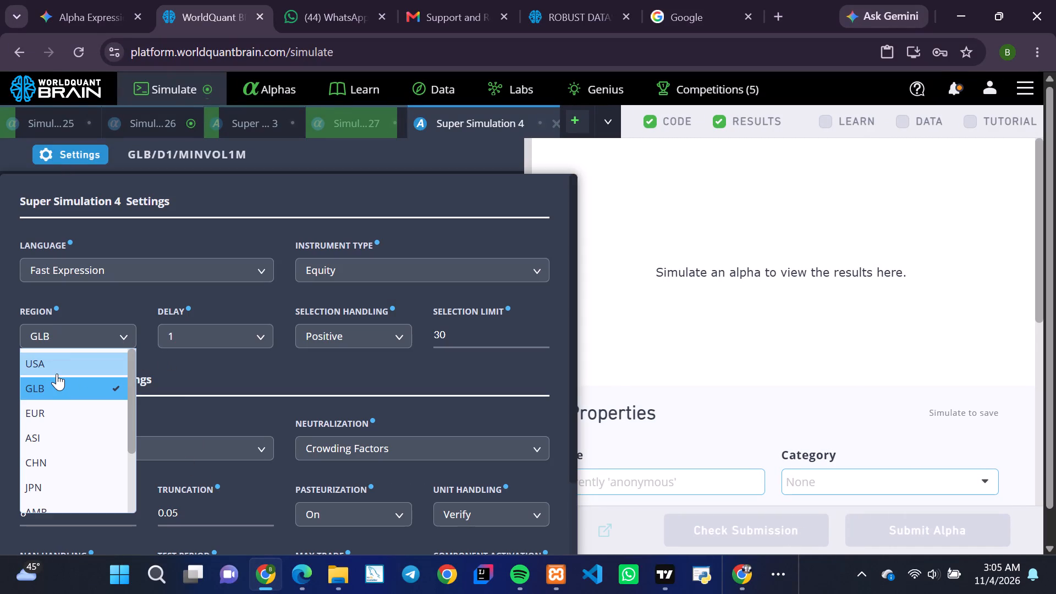
{"action": "left_click", "coordinate": [48, 361]}
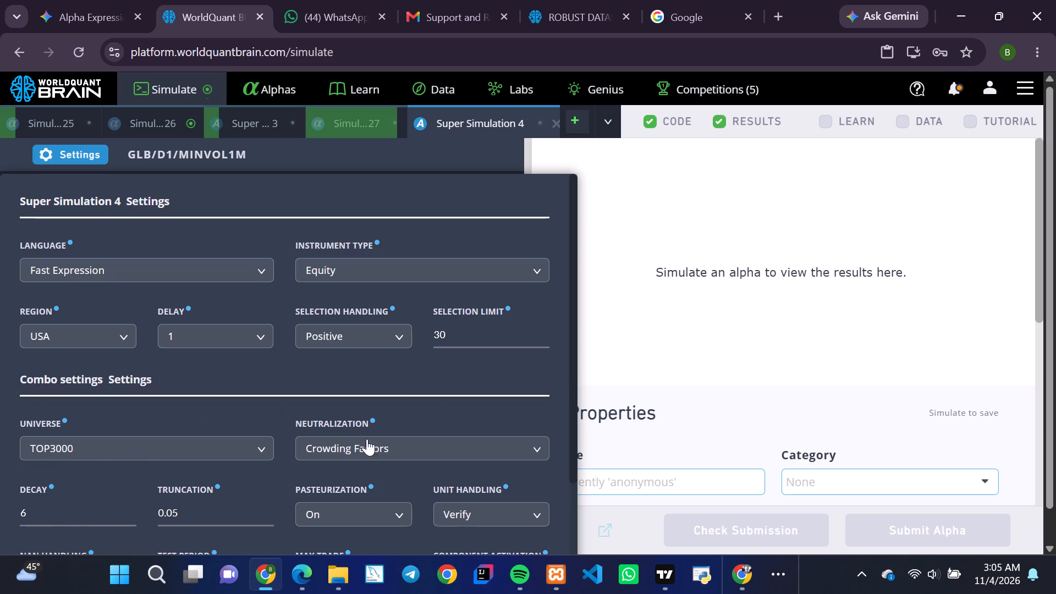
{"action": "left_click", "coordinate": [540, 444]}
{"action": "left_click", "coordinate": [321, 203]}
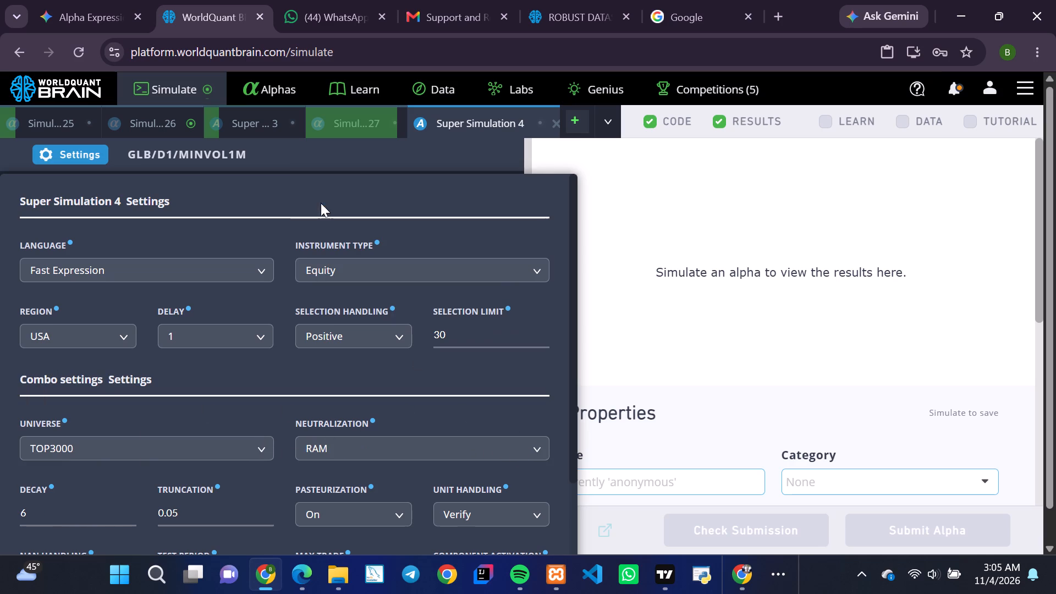
{"action": "scroll", "coordinate": [348, 355], "scroll_direction": "down", "scroll_amount": 3}
{"action": "left_click", "coordinate": [420, 541]}
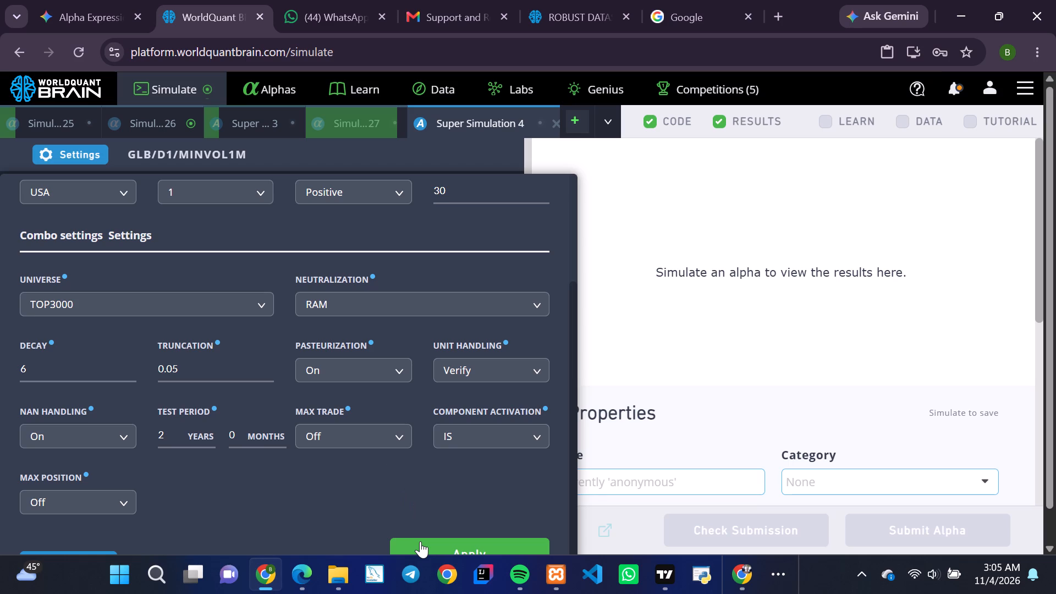
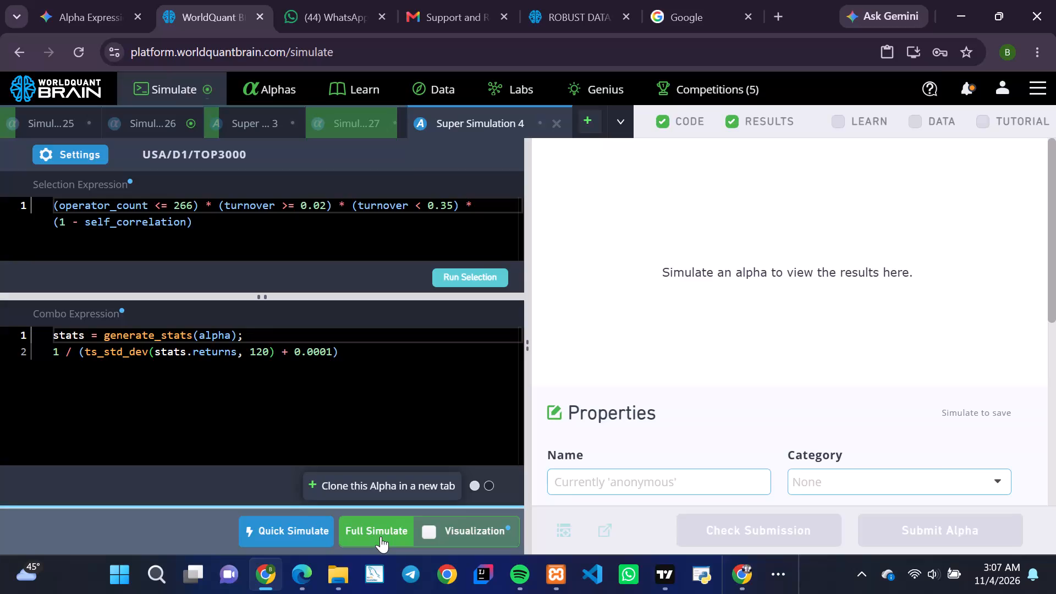
Run a full simulation of Super Simulation 4.
{"action": "left_click", "coordinate": [381, 535]}
In Simulation 26, set the neutralization to RAM and apply the settings.
{"action": "left_click", "coordinate": [133, 117]}
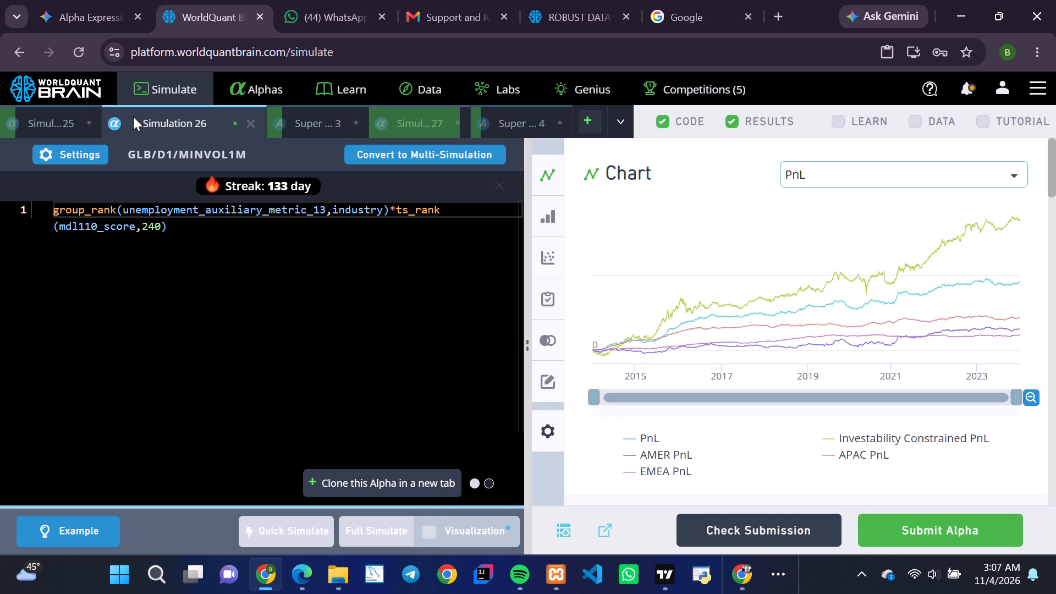
{"action": "scroll", "coordinate": [748, 295], "scroll_direction": "down", "scroll_amount": 3}
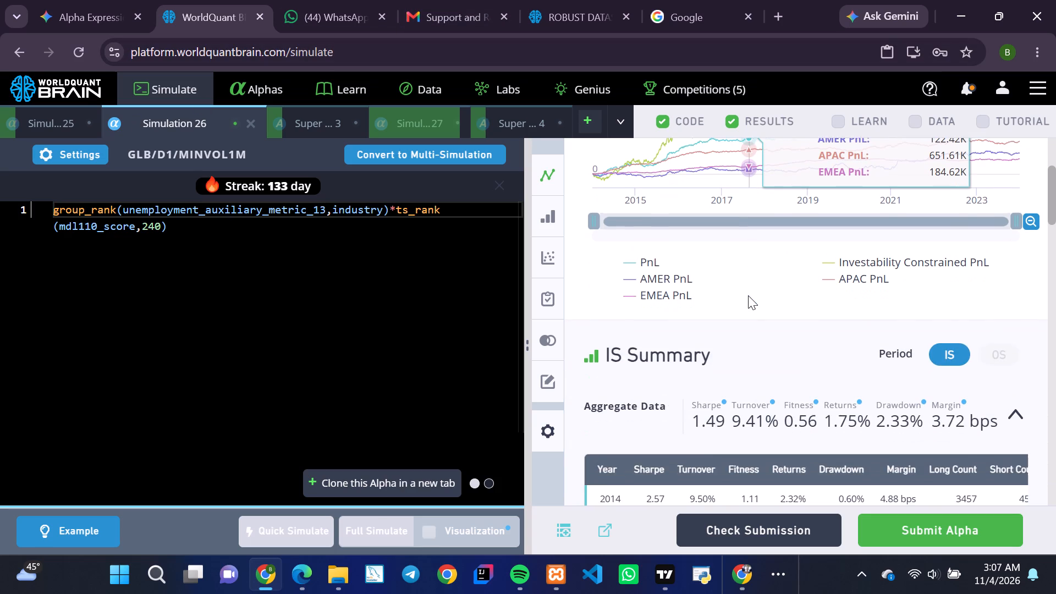
{"action": "scroll", "coordinate": [886, 313], "scroll_direction": "down", "scroll_amount": 1}
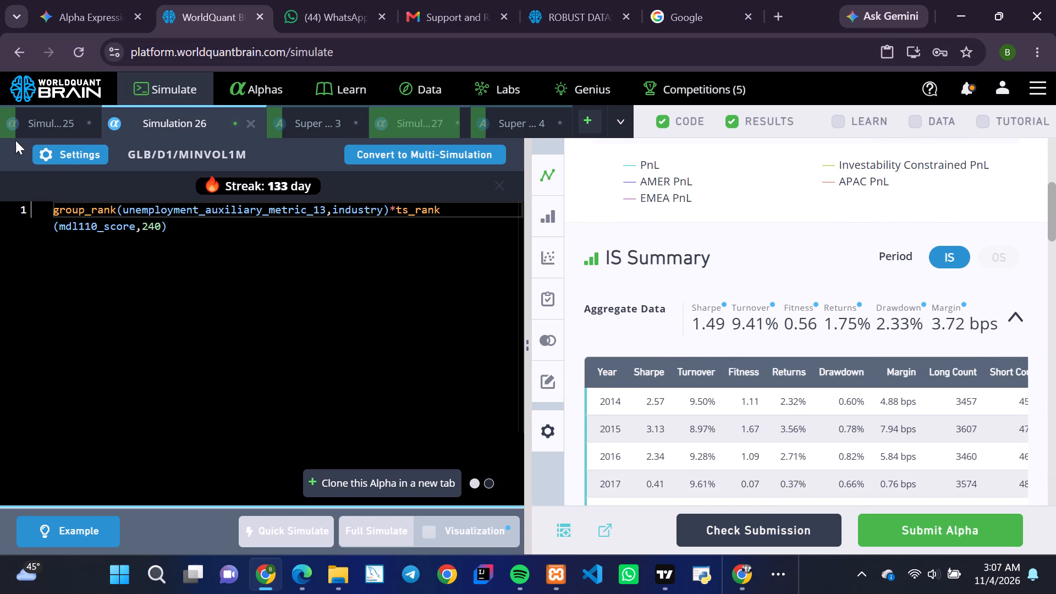
{"action": "left_click", "coordinate": [72, 150]}
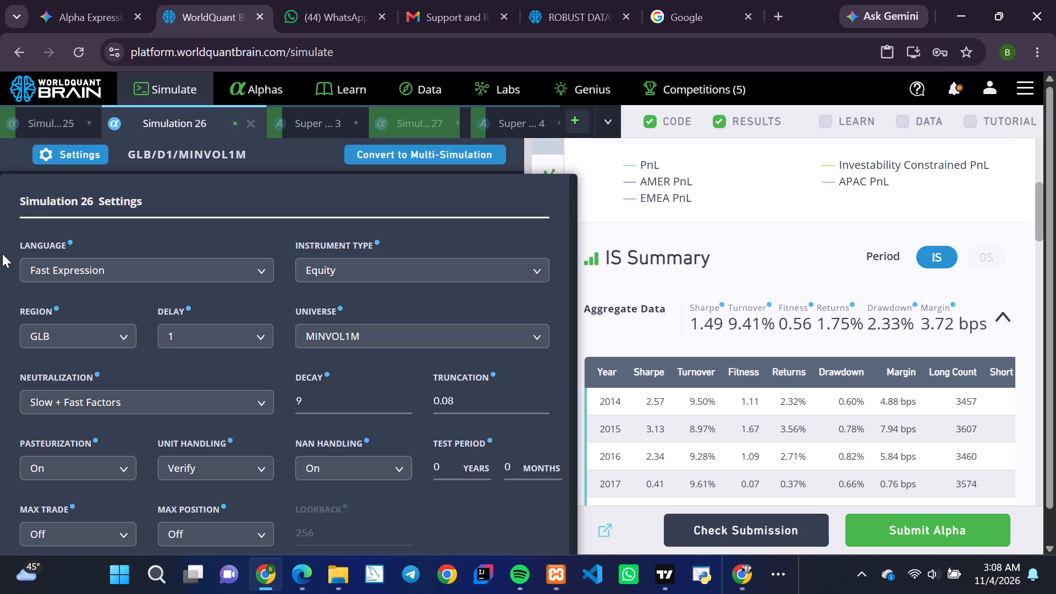
{"action": "scroll", "coordinate": [253, 321], "scroll_direction": "down", "scroll_amount": 1}
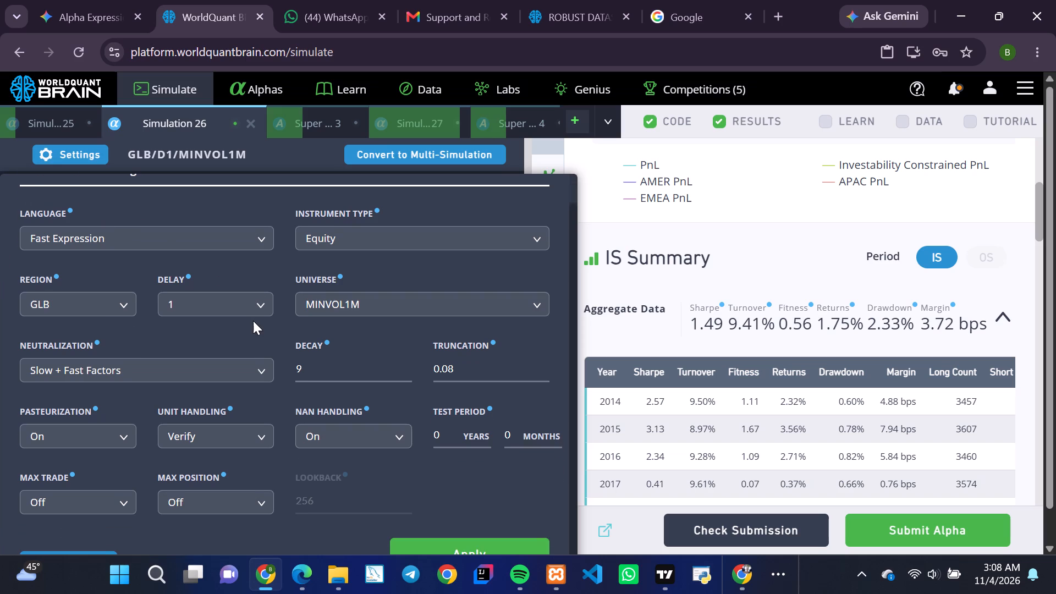
{"action": "scroll", "coordinate": [253, 321], "scroll_direction": "down", "scroll_amount": 1}
{"action": "left_click", "coordinate": [252, 361]}
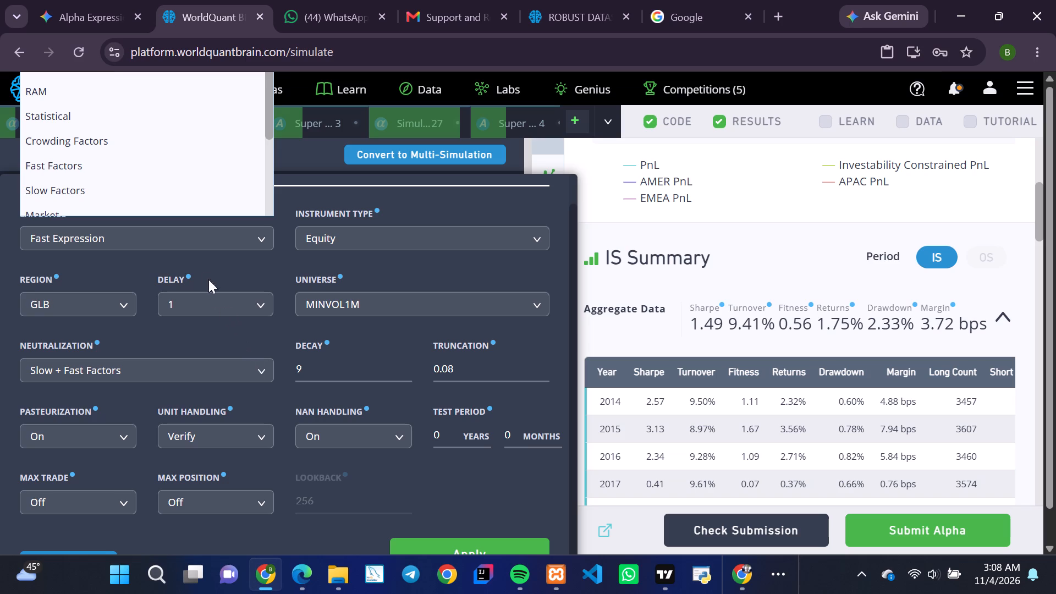
{"action": "left_click", "coordinate": [102, 95]}
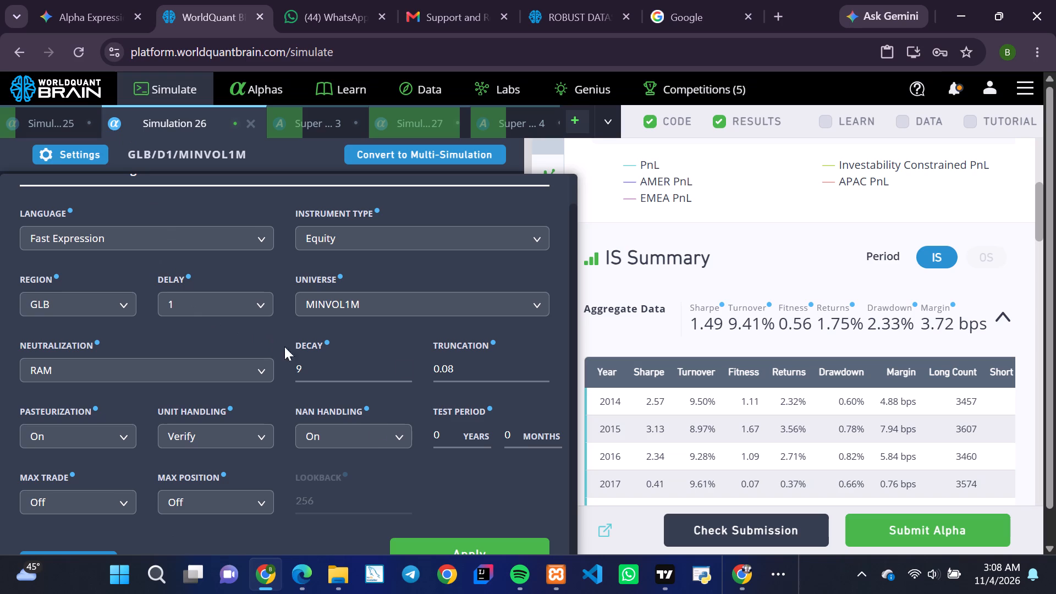
{"action": "left_click", "coordinate": [417, 540]}
Run a full simulation of Simulation 26 with the RAM neutralization.
{"action": "left_click", "coordinate": [390, 542]}
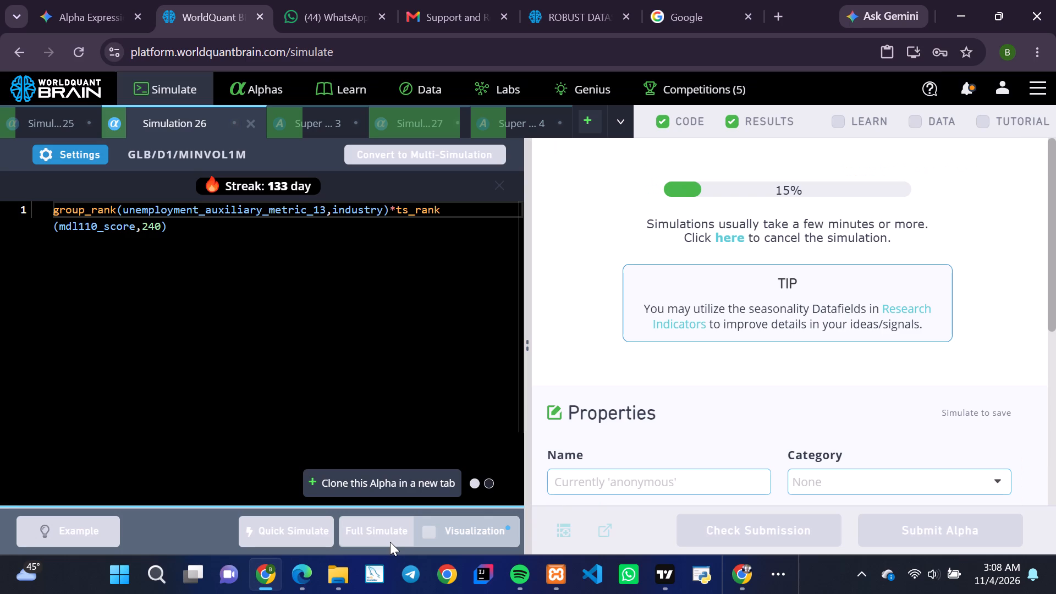
Switch to TradingView and examine gold's recent price action on the 5-minute and 3-minute timeframes, with a compressed price scale.
{"action": "left_click", "coordinate": [664, 577]}
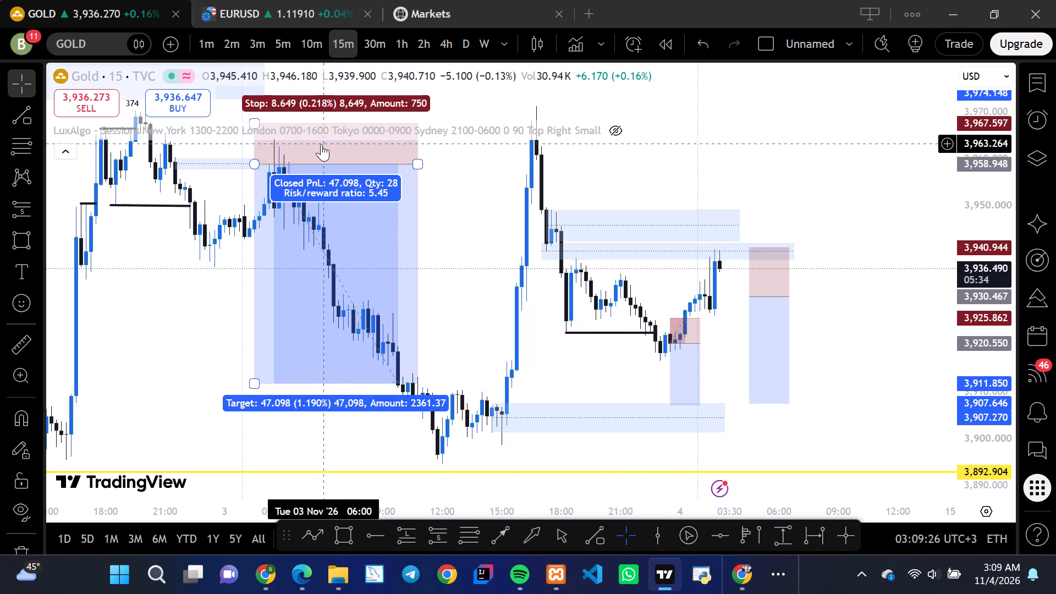
{"action": "left_click", "coordinate": [278, 47]}
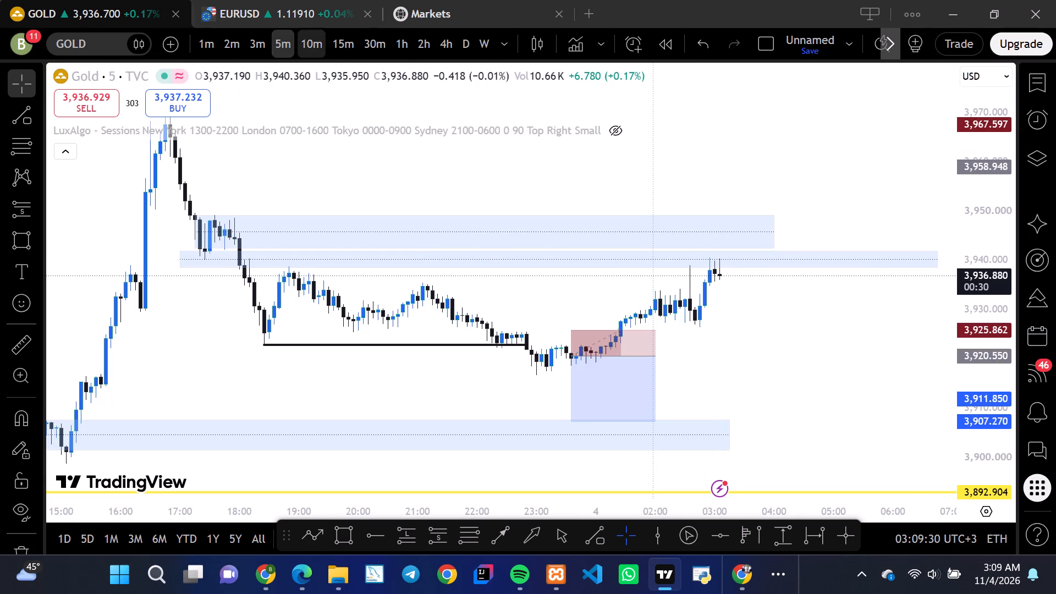
{"action": "left_click", "coordinate": [256, 42]}
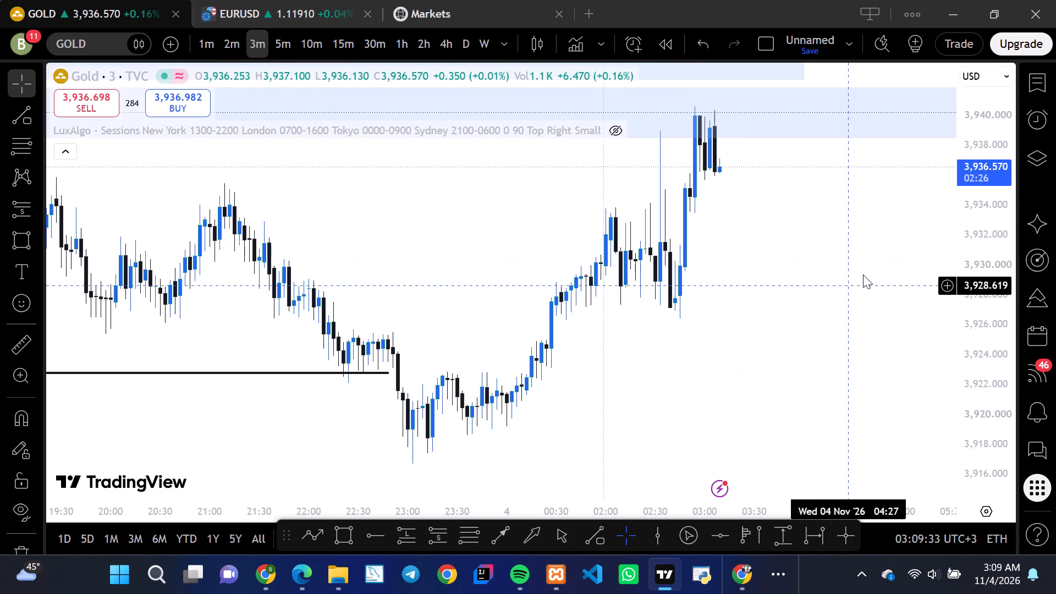
{"action": "left_click_drag", "start_coordinate": [985, 213], "coordinate": [1003, 276]}
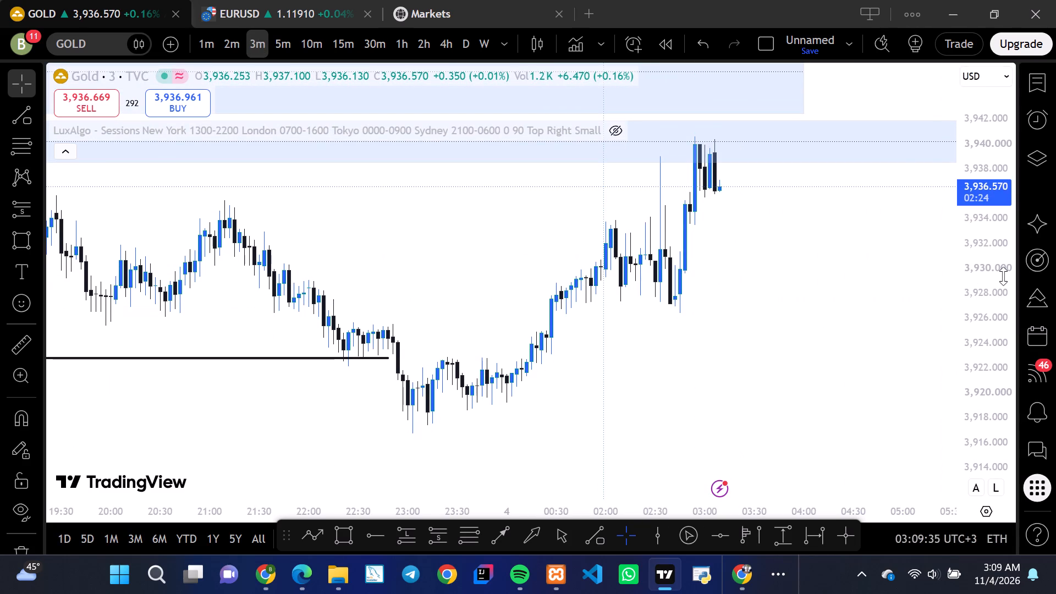
{"action": "left_click", "coordinate": [893, 273]}
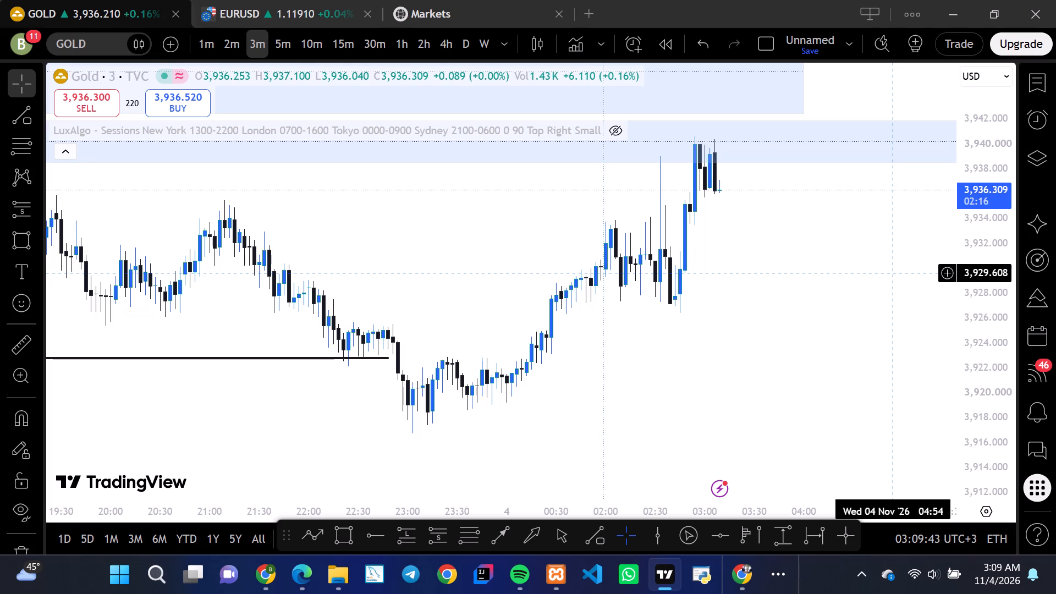
{"action": "left_click_drag", "start_coordinate": [989, 212], "coordinate": [989, 244]}
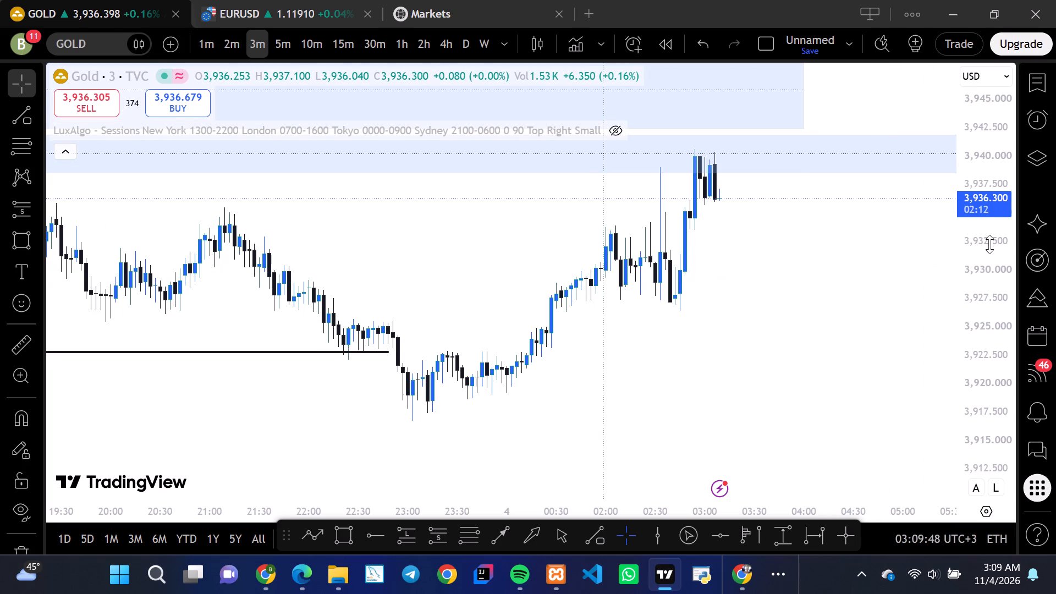
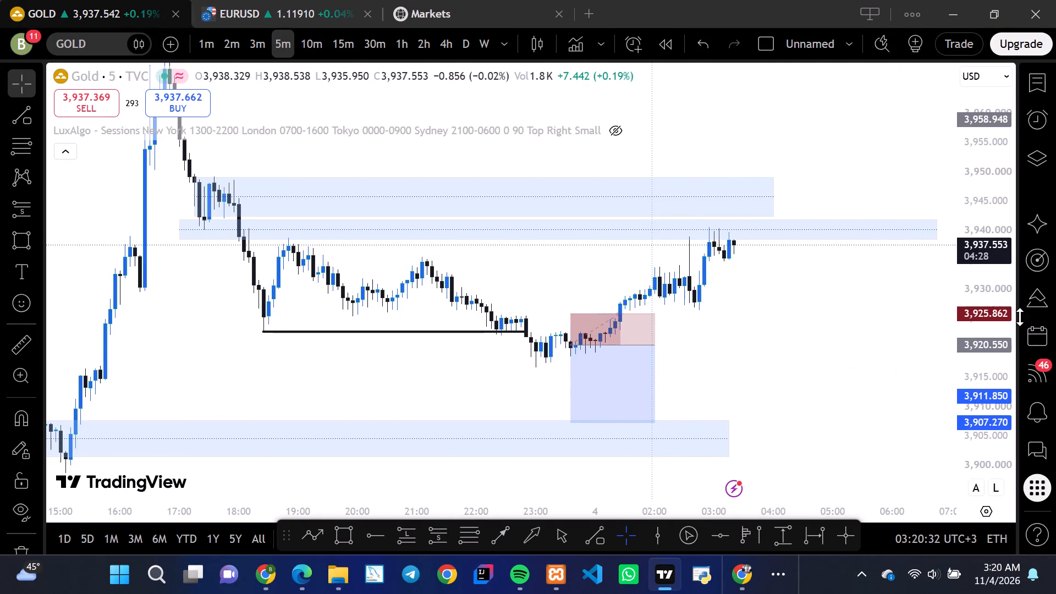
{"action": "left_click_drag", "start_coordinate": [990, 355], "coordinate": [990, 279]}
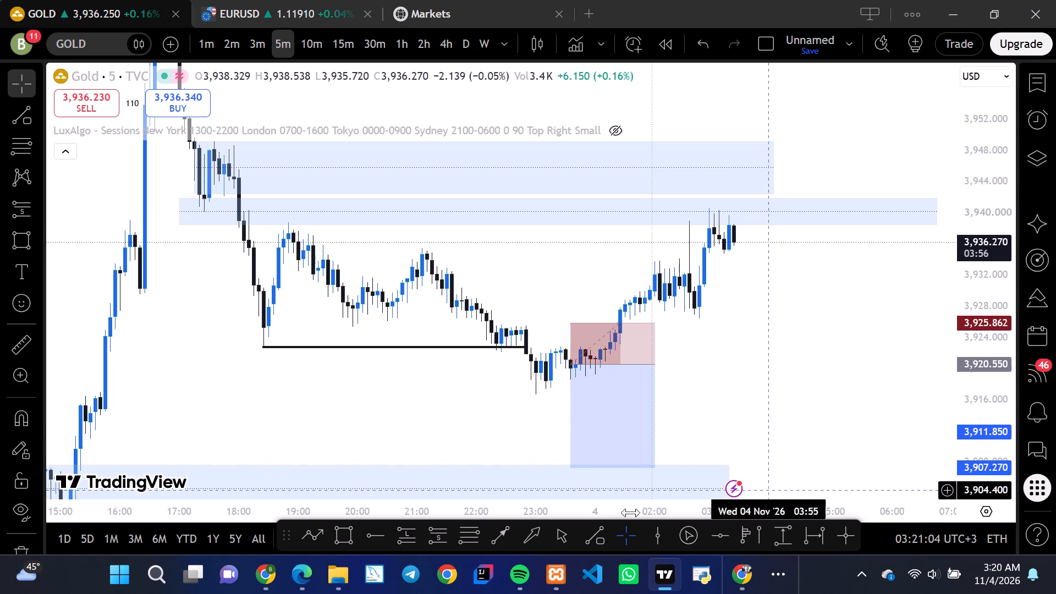
Switch to Chrome, reveal the test period of Super Simulation 4 and show its summary for the IS period.
{"action": "left_click", "coordinate": [257, 578]}
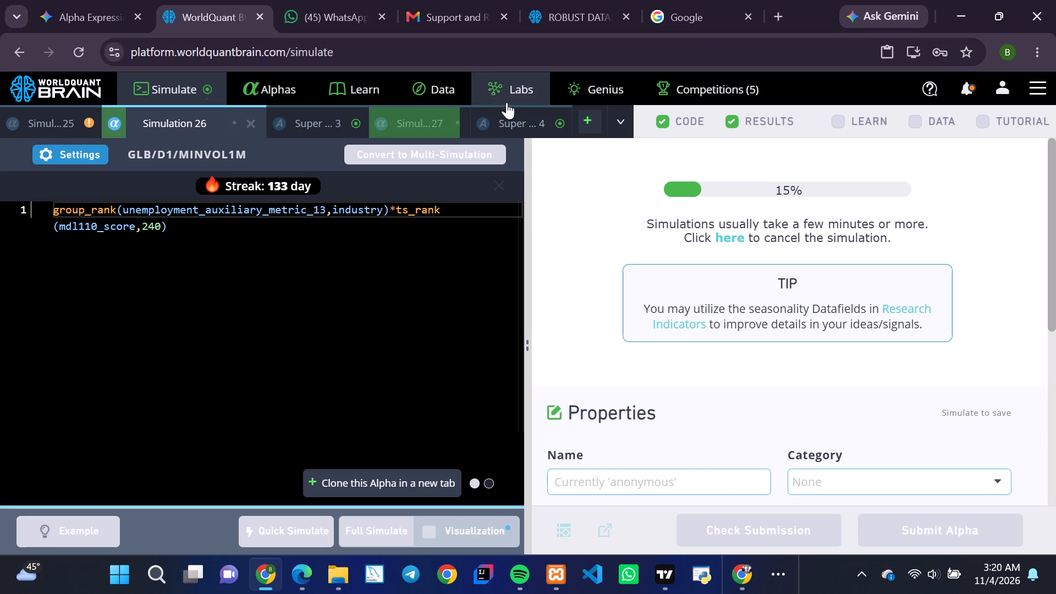
{"action": "left_click", "coordinate": [520, 125]}
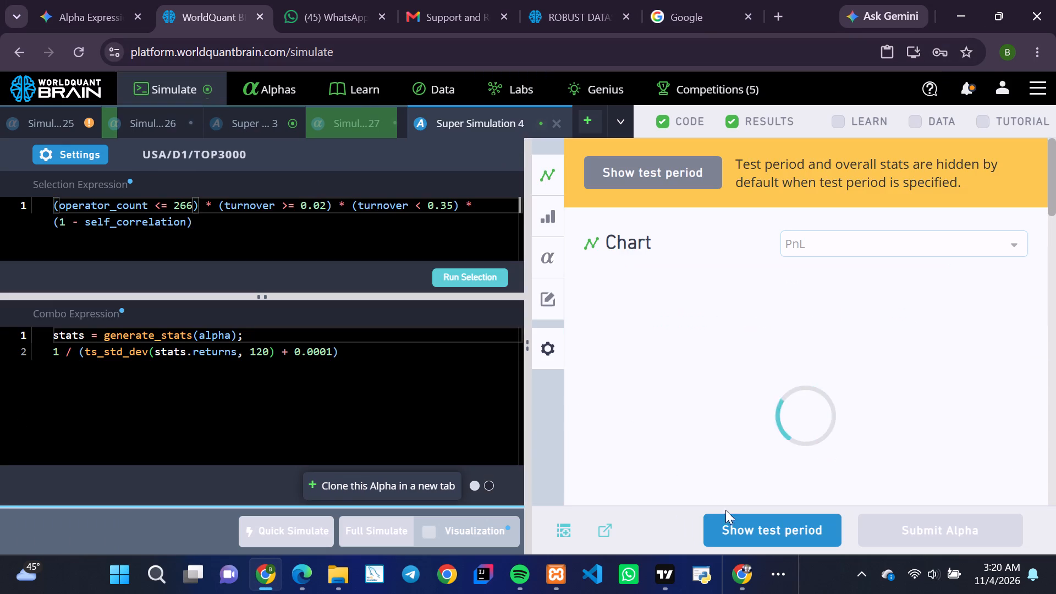
{"action": "left_click", "coordinate": [730, 521]}
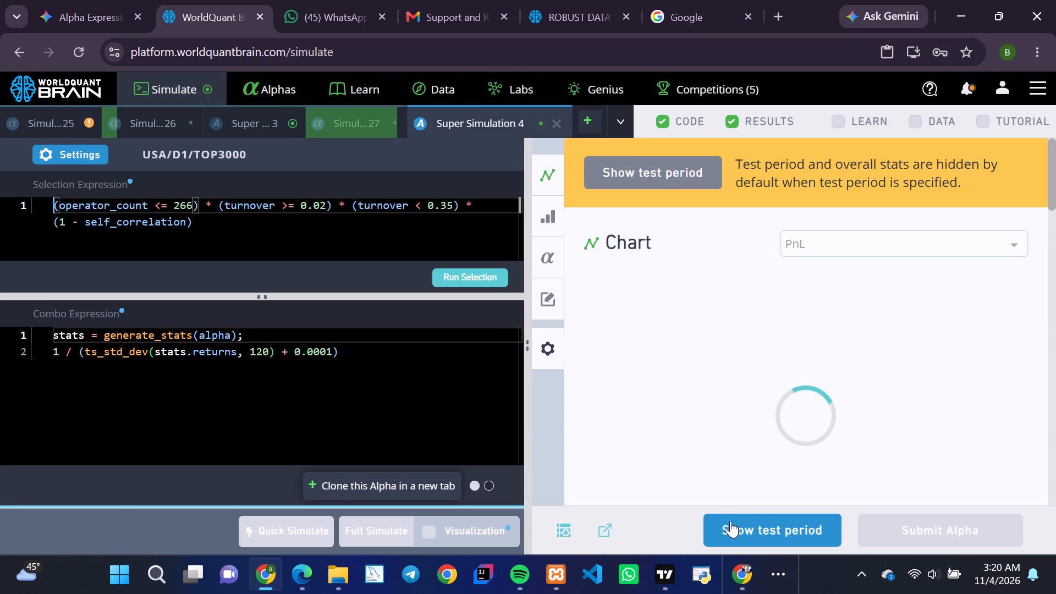
{"action": "scroll", "coordinate": [797, 425], "scroll_direction": "down", "scroll_amount": 2}
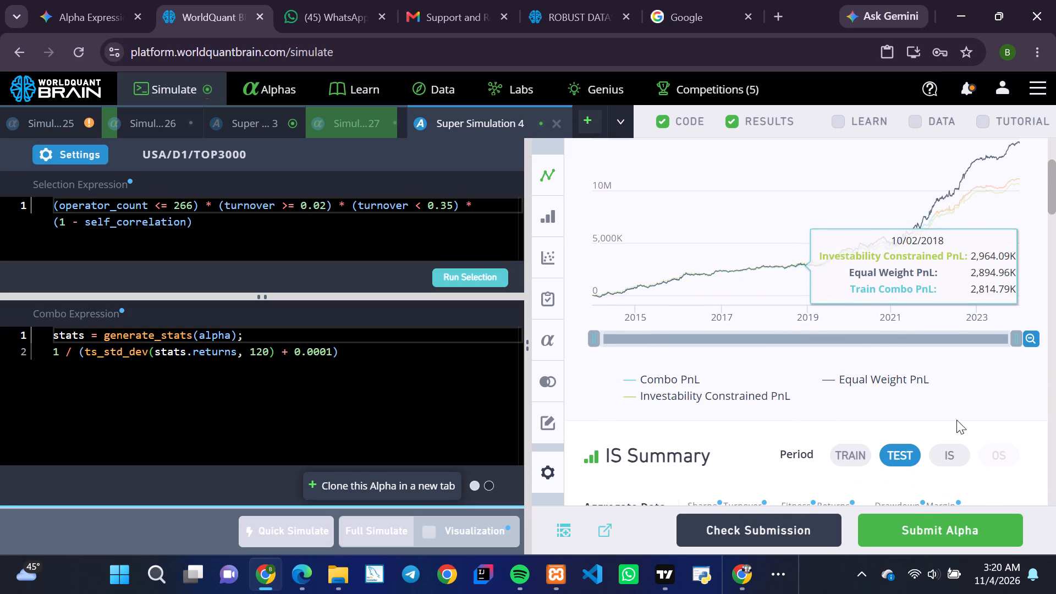
{"action": "left_click", "coordinate": [955, 448]}
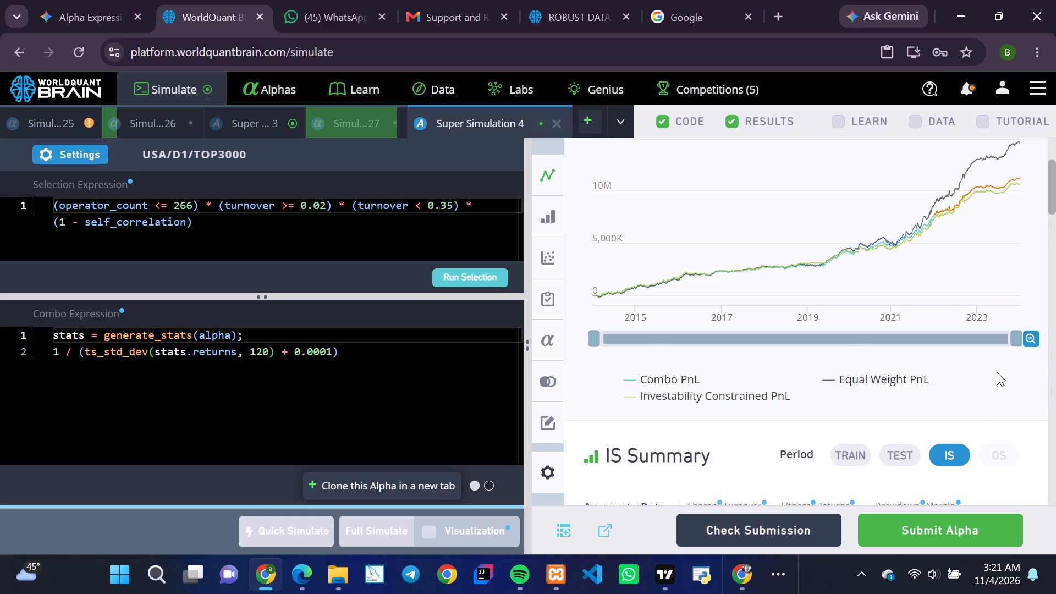
Run the production correlation check for Super Simulation 4.
{"action": "scroll", "coordinate": [997, 372], "scroll_direction": "down", "scroll_amount": 7}
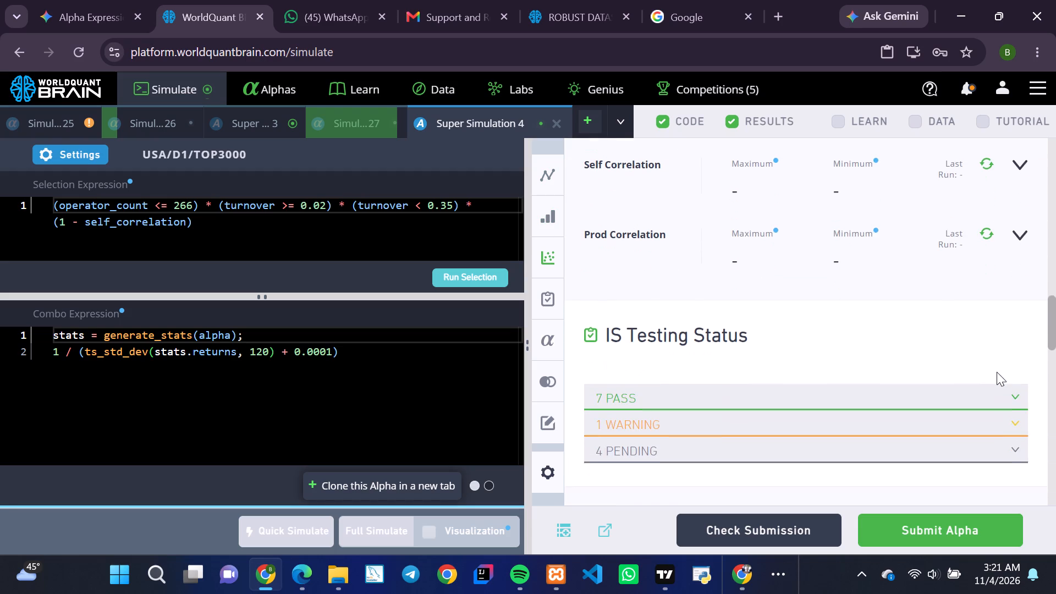
{"action": "scroll", "coordinate": [997, 372], "scroll_direction": "down", "scroll_amount": 3}
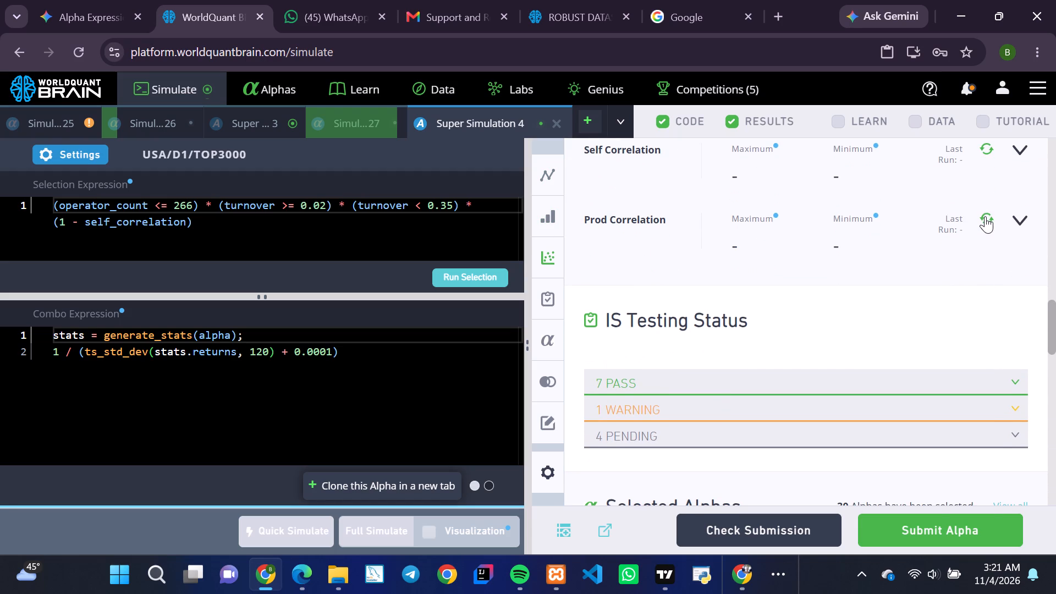
{"action": "left_click", "coordinate": [985, 218]}
{"action": "scroll", "coordinate": [965, 237], "scroll_direction": "up", "scroll_amount": 1}
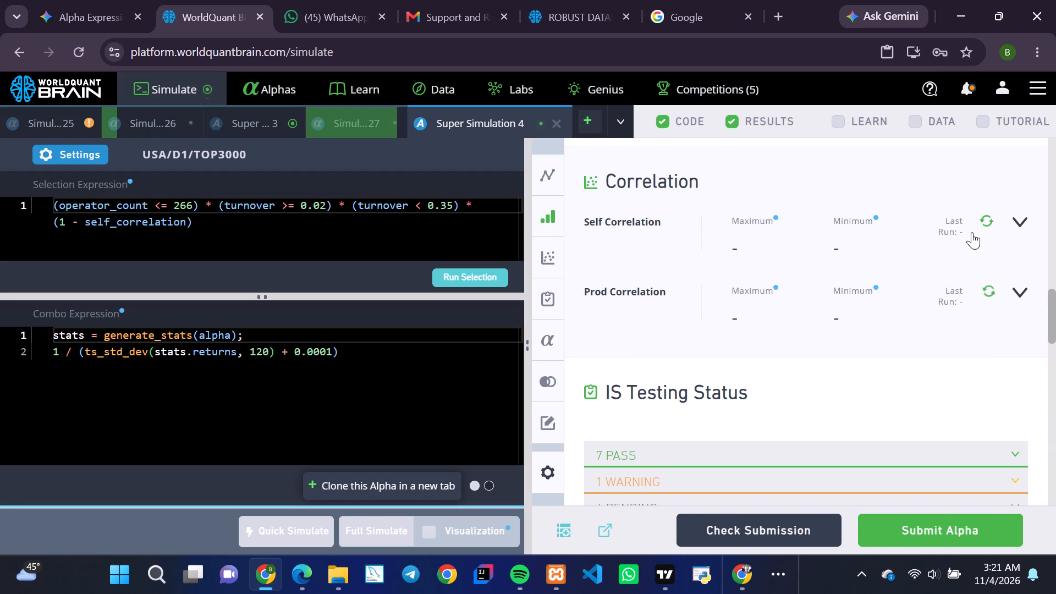
Run the performance comparison for Super Simulation 4 and review it along with the production correlation.
{"action": "scroll", "coordinate": [943, 380], "scroll_direction": "down", "scroll_amount": 5}
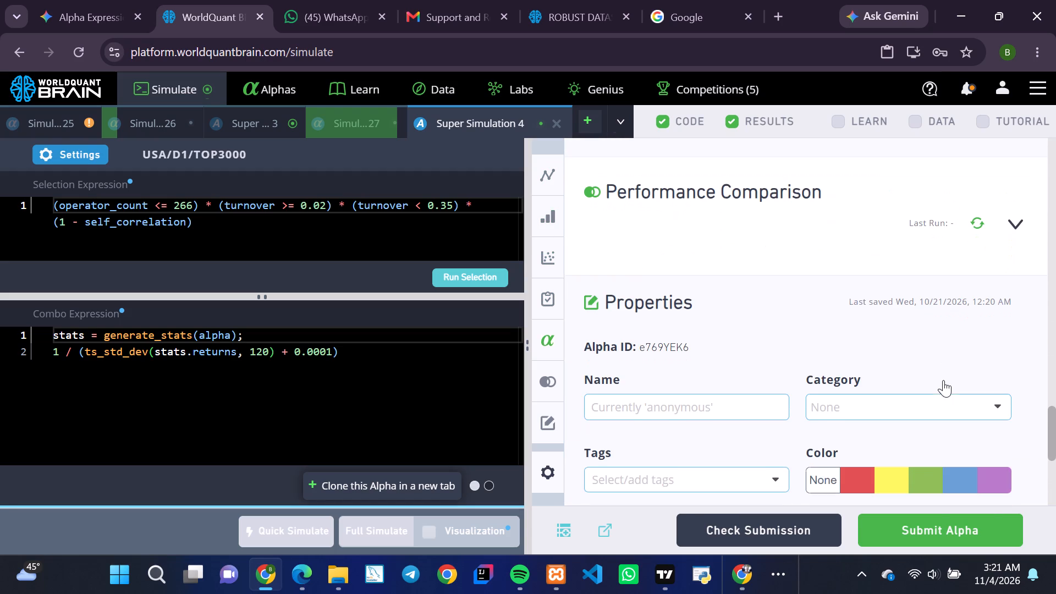
{"action": "scroll", "coordinate": [943, 380], "scroll_direction": "down", "scroll_amount": 2}
{"action": "left_click", "coordinate": [1017, 229]}
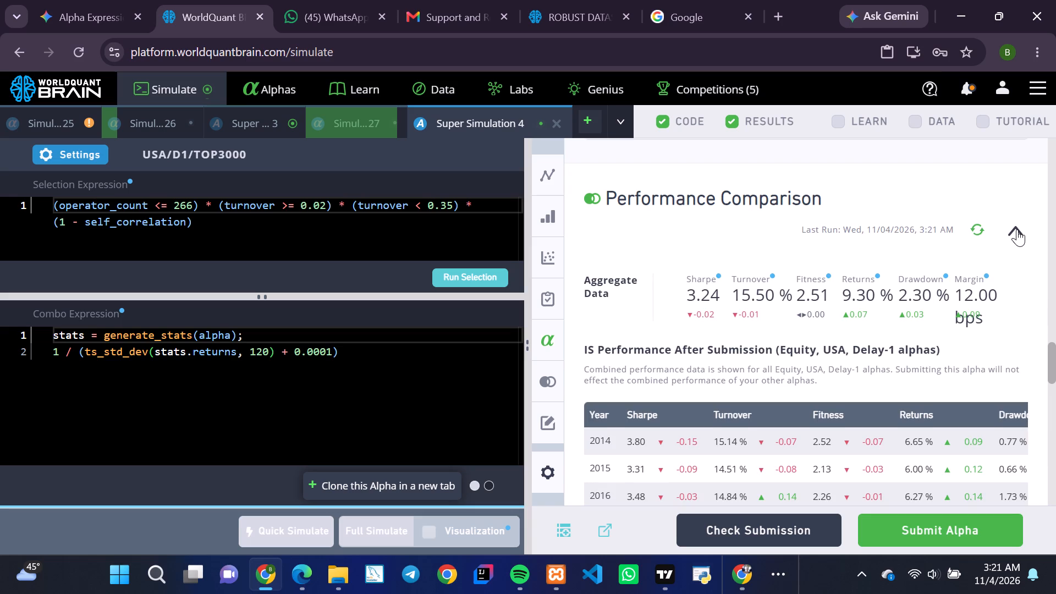
{"action": "scroll", "coordinate": [1017, 229], "scroll_direction": "up", "scroll_amount": 4}
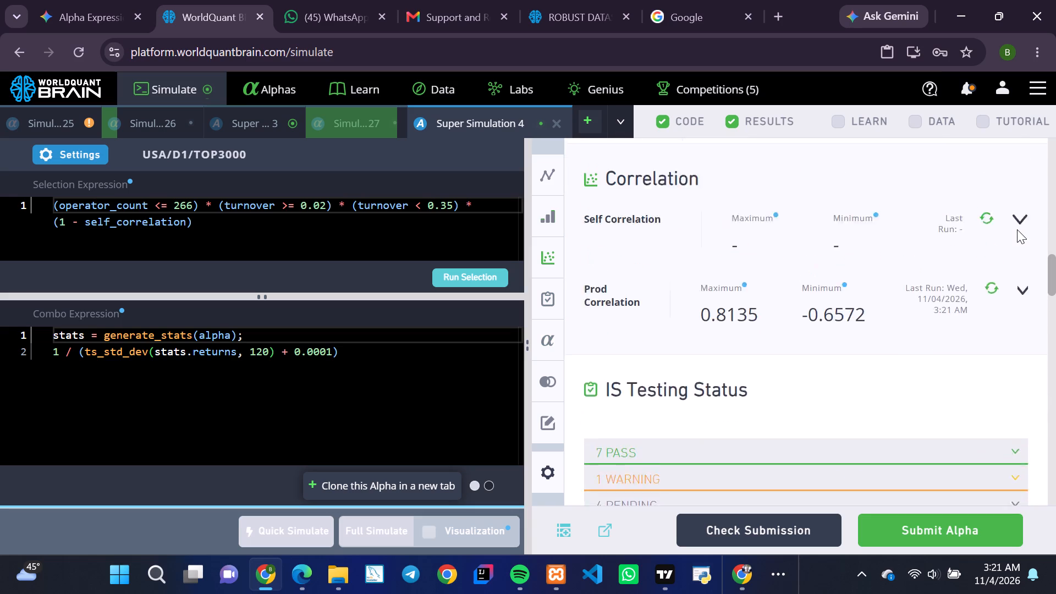
{"action": "scroll", "coordinate": [1017, 229], "scroll_direction": "up", "scroll_amount": 1}
{"action": "scroll", "coordinate": [1017, 229], "scroll_direction": "down", "scroll_amount": 1}
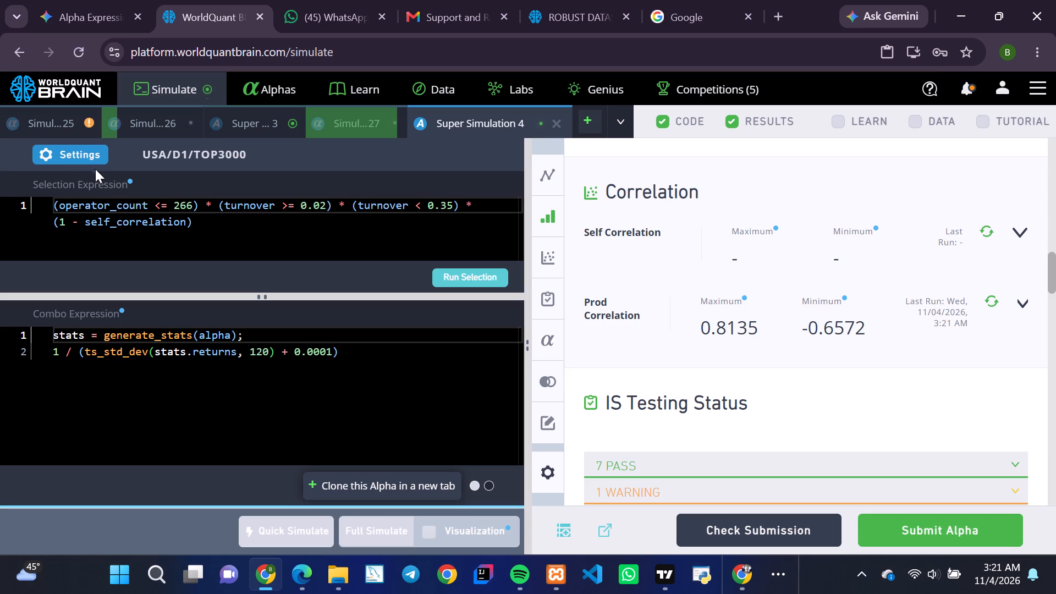
In Super Simulation 4, set the combo neutralization to Statistical and apply the settings.
{"action": "left_click", "coordinate": [86, 157]}
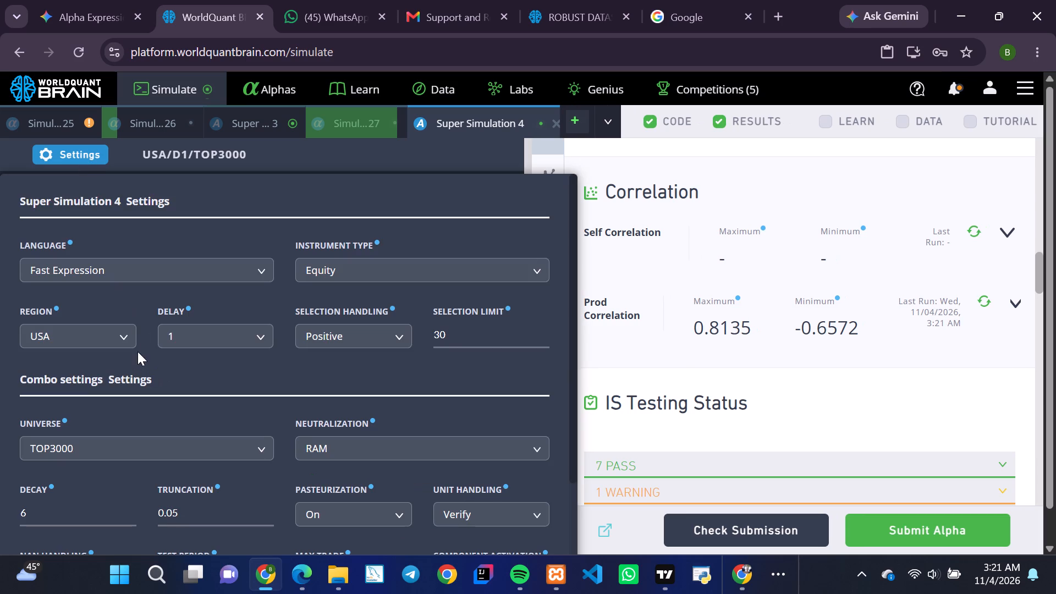
{"action": "left_click", "coordinate": [519, 444]}
{"action": "left_click", "coordinate": [357, 526]}
{"action": "scroll", "coordinate": [357, 526], "scroll_direction": "down", "scroll_amount": 3}
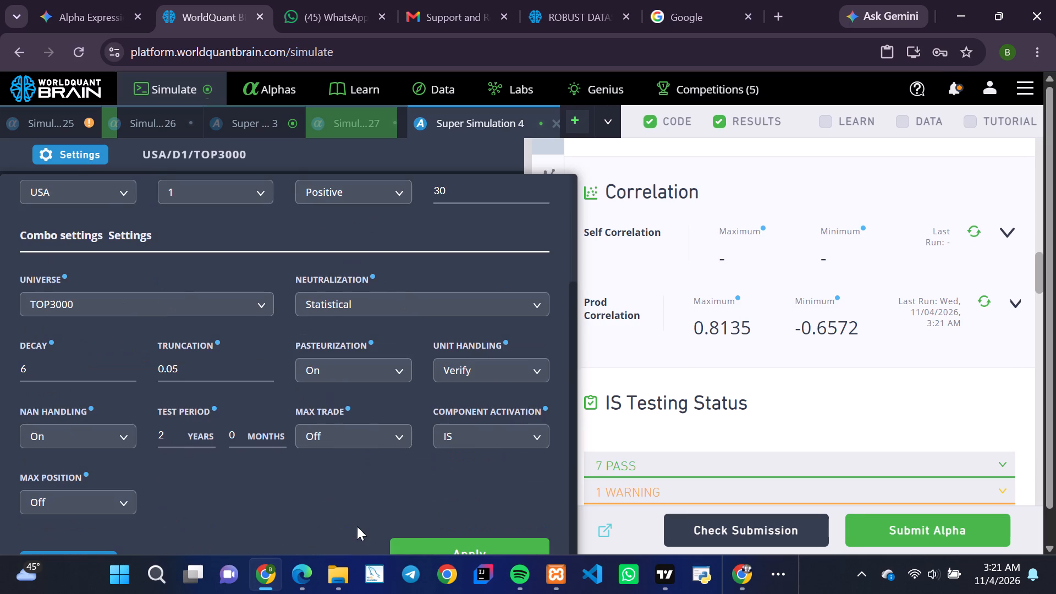
{"action": "left_click", "coordinate": [422, 544]}
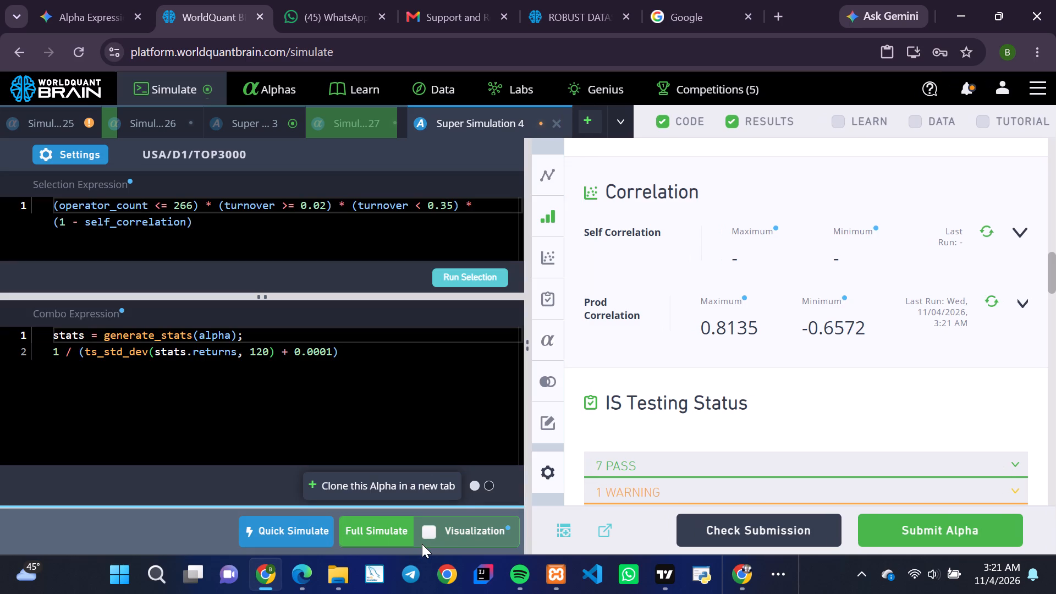
Run a full simulation of Super Simulation 4 with the Statistical neutralization.
{"action": "left_click", "coordinate": [392, 532]}
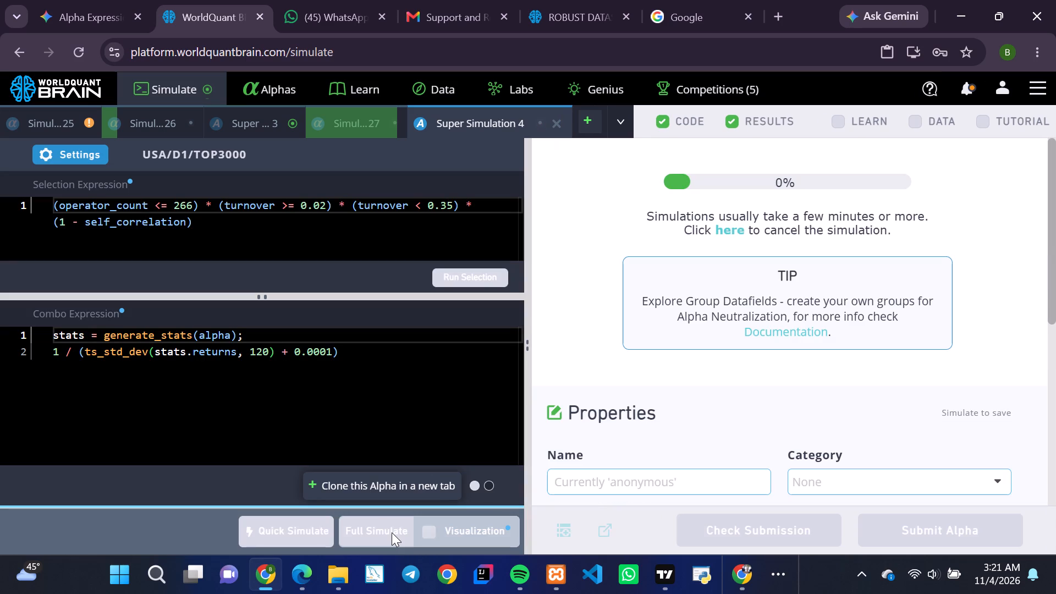
Open Super Simulation 3, reveal its test period and show its summary for the IS period.
{"action": "left_click", "coordinate": [232, 120]}
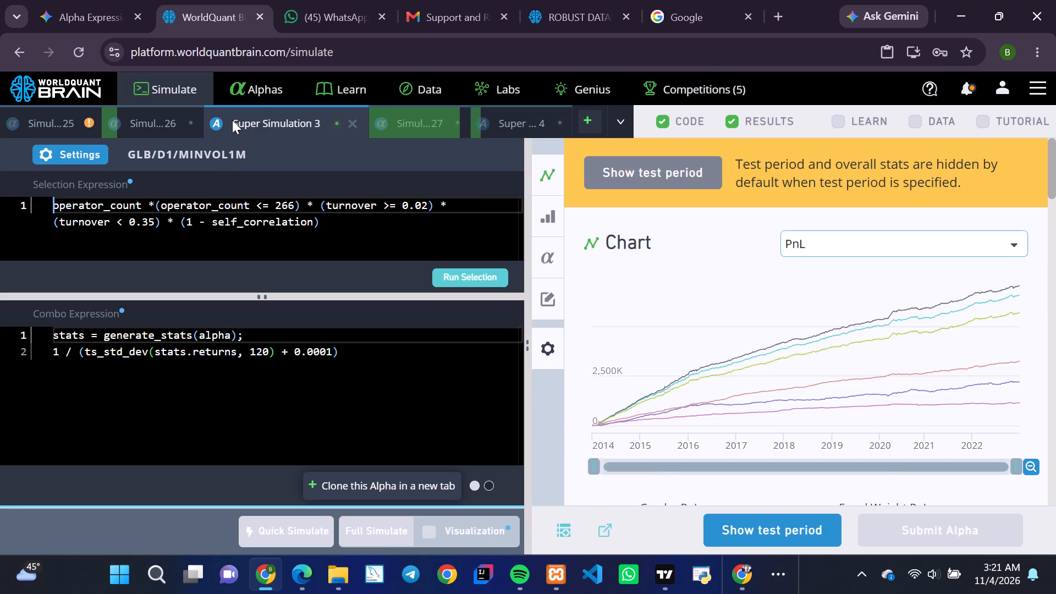
{"action": "left_click", "coordinate": [786, 538]}
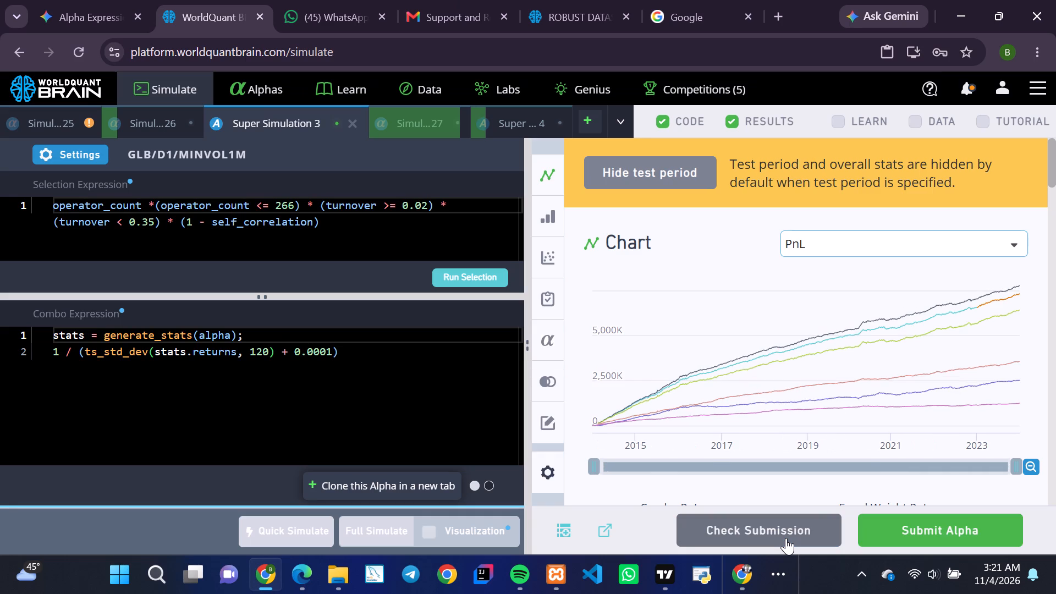
{"action": "scroll", "coordinate": [871, 437], "scroll_direction": "down", "scroll_amount": 2}
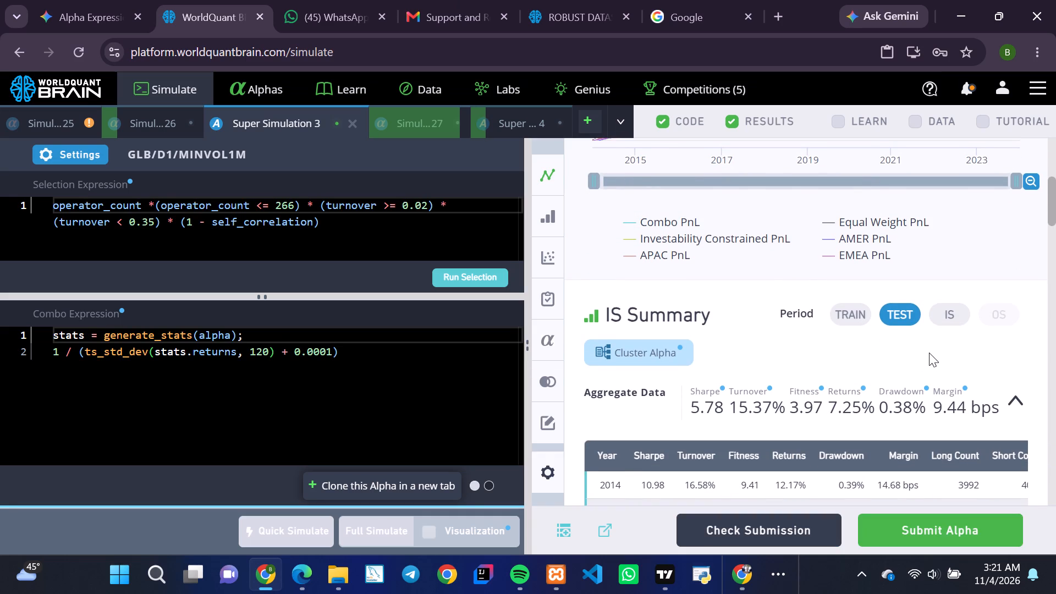
{"action": "left_click", "coordinate": [949, 318]}
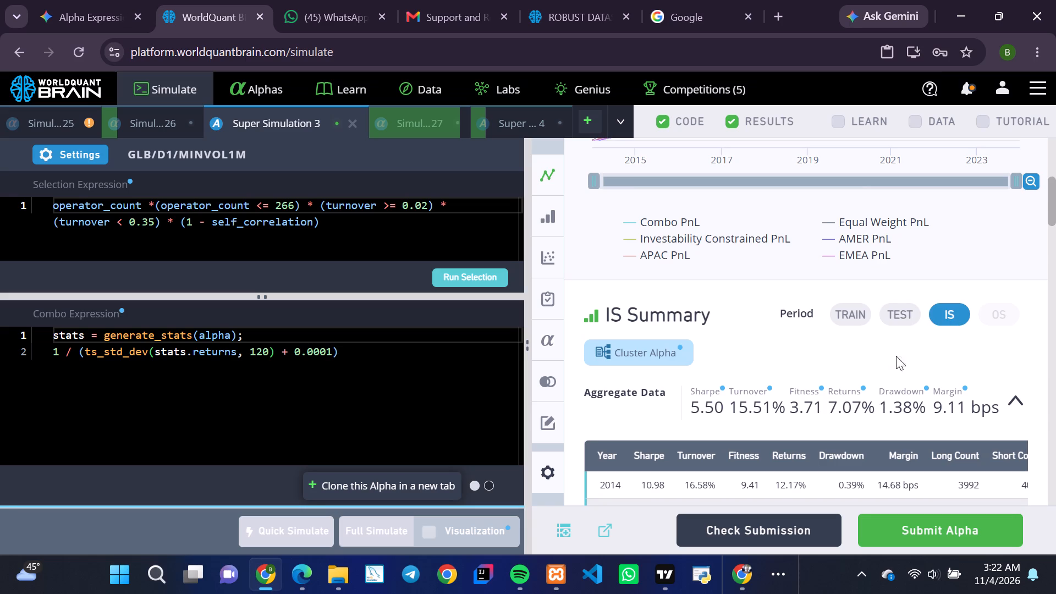
Expand the passed tests in Super Simulation 3's IS Testing Status and review them.
{"action": "scroll", "coordinate": [859, 366], "scroll_direction": "down", "scroll_amount": 7}
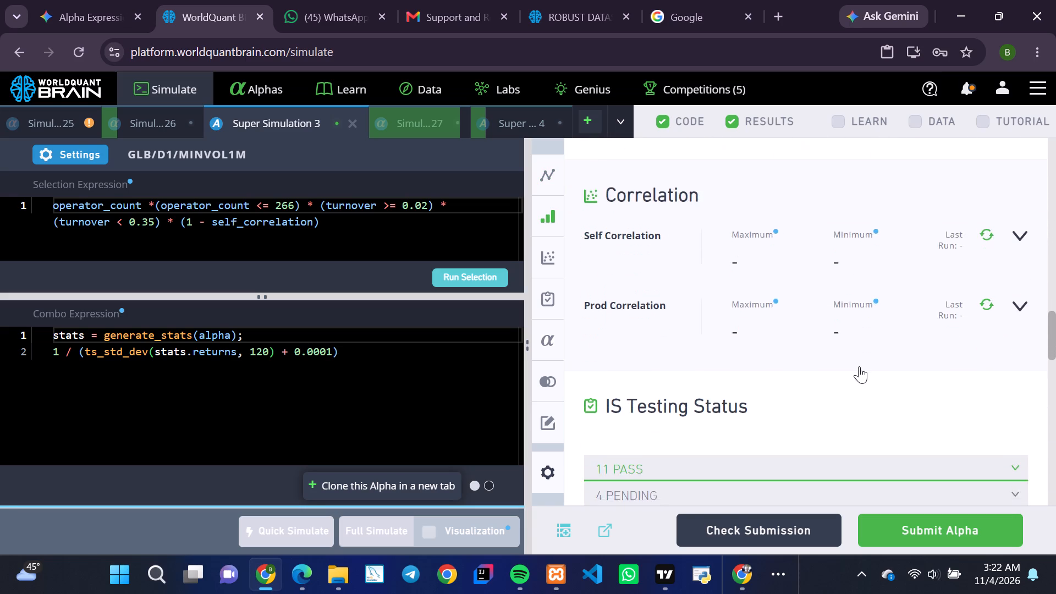
{"action": "scroll", "coordinate": [859, 366], "scroll_direction": "down", "scroll_amount": 3}
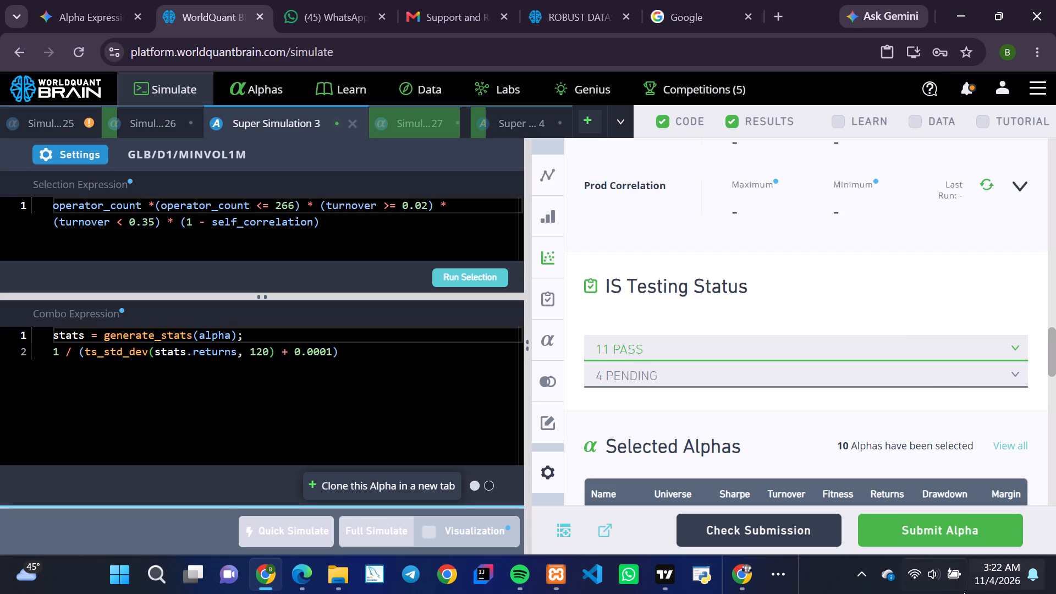
{"action": "left_click", "coordinate": [787, 577]}
{"action": "left_click", "coordinate": [765, 356]}
{"action": "scroll", "coordinate": [842, 394], "scroll_direction": "down", "scroll_amount": 2}
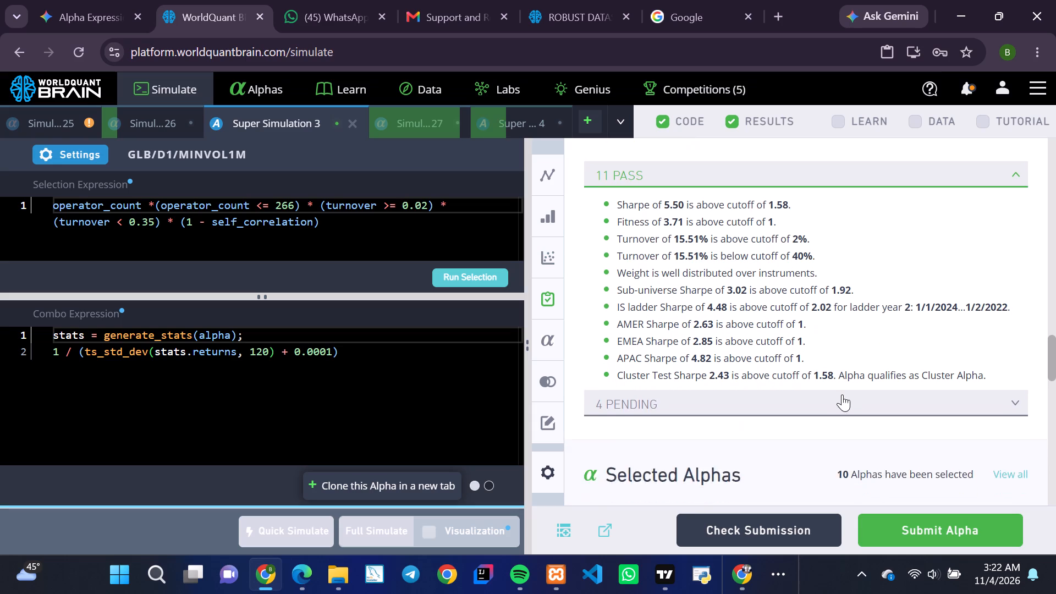
Run the performance comparison for Super Simulation 3 to examine its effect on the combined GLB Delay-1 alphas.
{"action": "scroll", "coordinate": [842, 394], "scroll_direction": "down", "scroll_amount": 5}
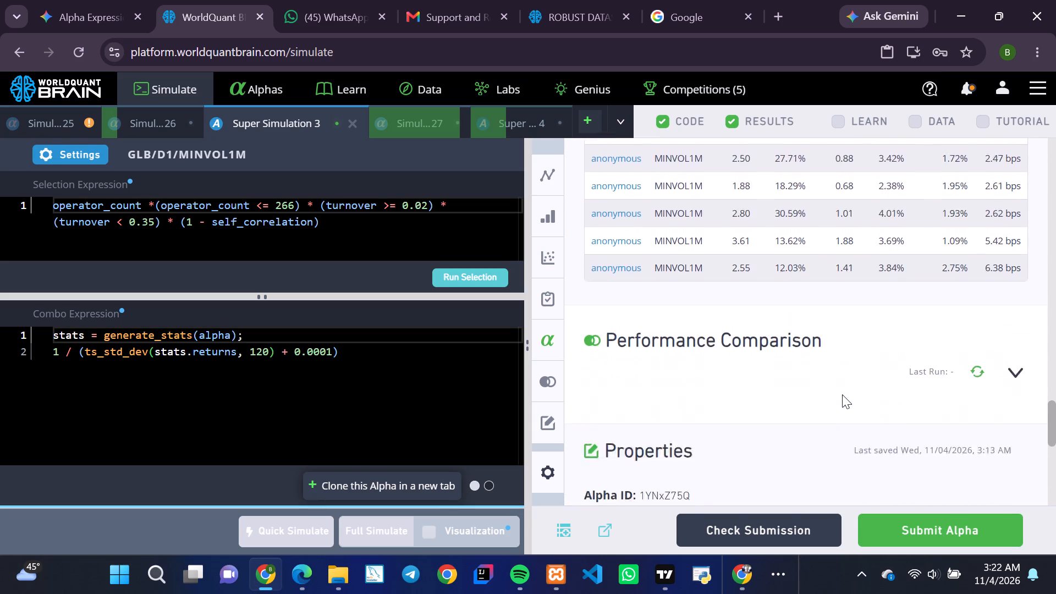
{"action": "scroll", "coordinate": [842, 394], "scroll_direction": "down", "scroll_amount": 1}
{"action": "left_click", "coordinate": [1016, 152]}
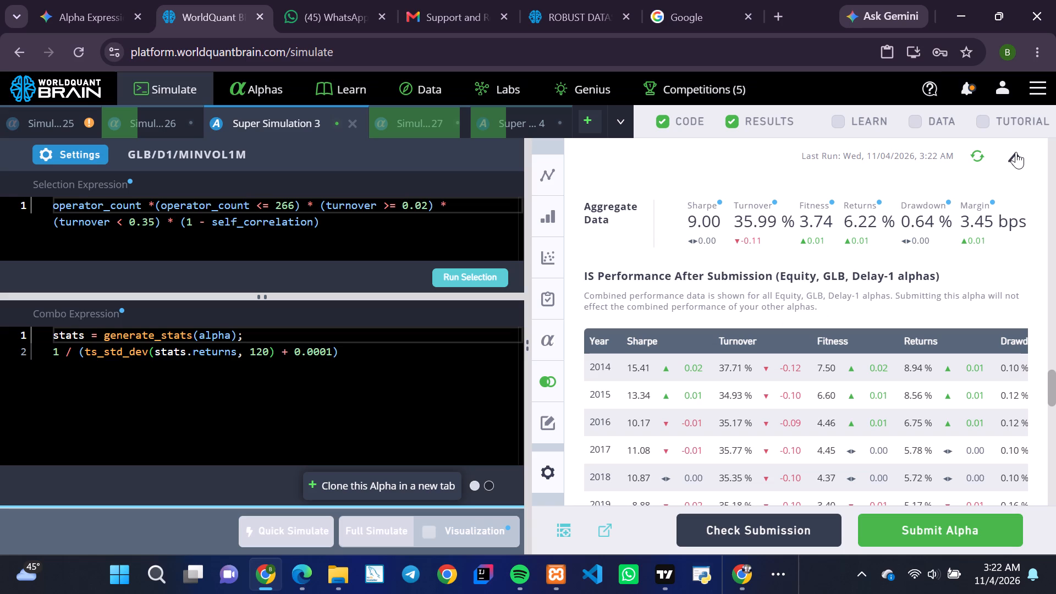
{"action": "scroll", "coordinate": [866, 232], "scroll_direction": "up", "scroll_amount": 2}
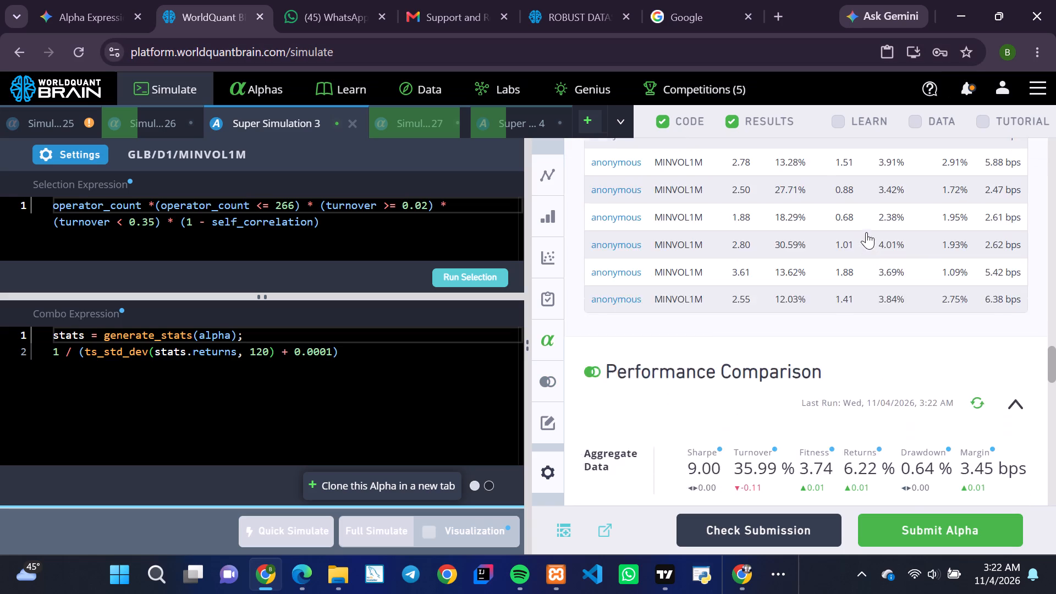
{"action": "scroll", "coordinate": [866, 232], "scroll_direction": "up", "scroll_amount": 6}
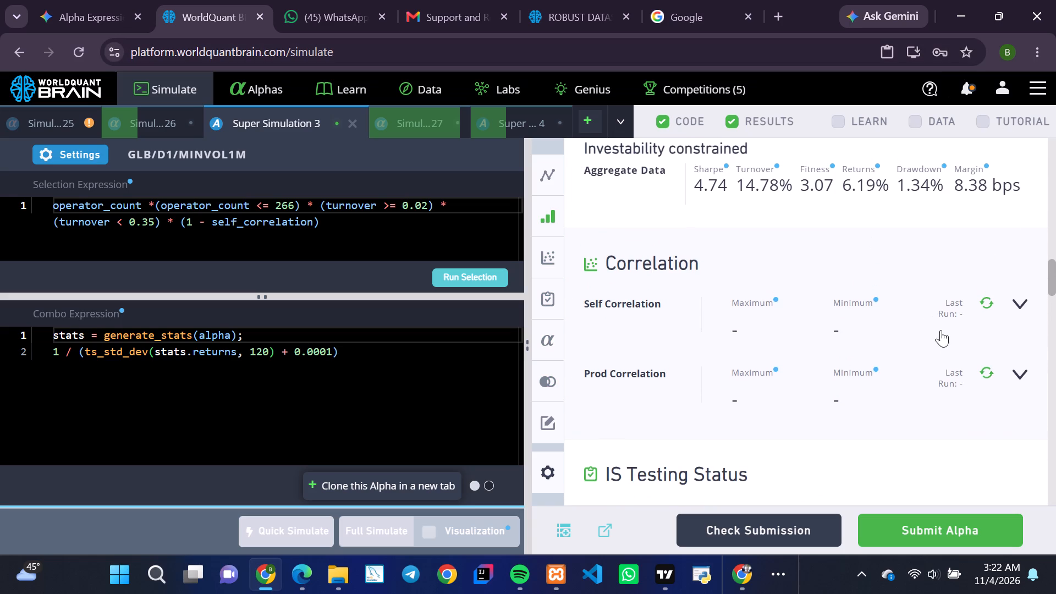
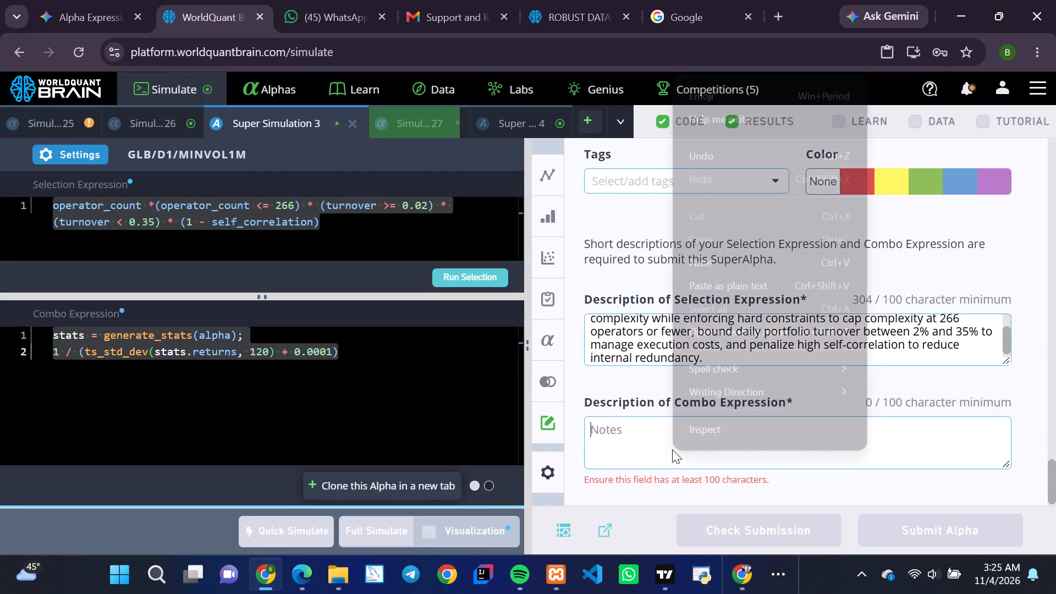
{"action": "left_click", "coordinate": [699, 257]}
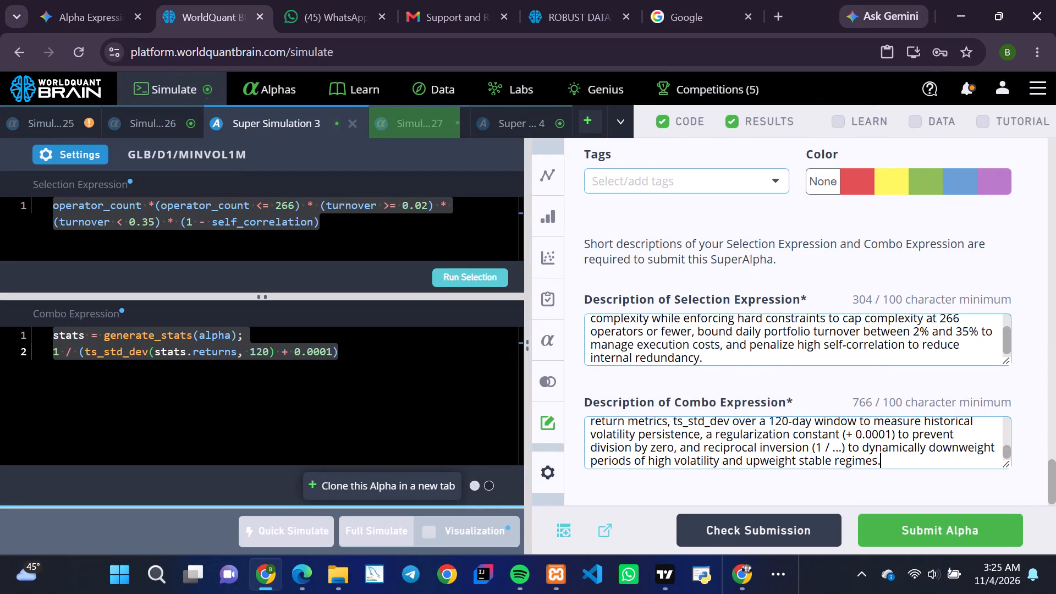
Submit Super Simulation 3's alpha.
{"action": "left_click", "coordinate": [953, 529]}
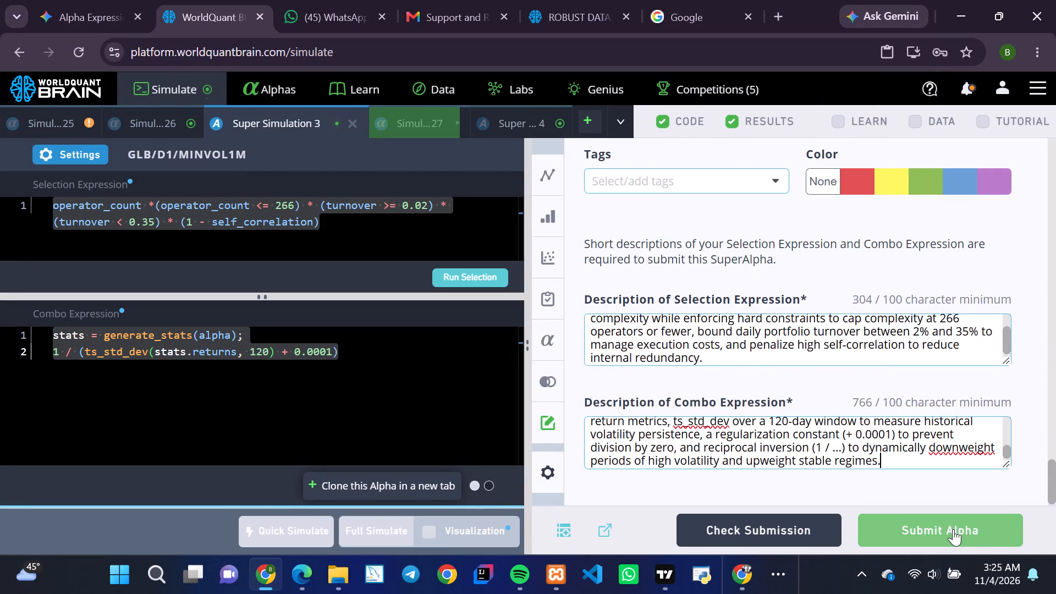
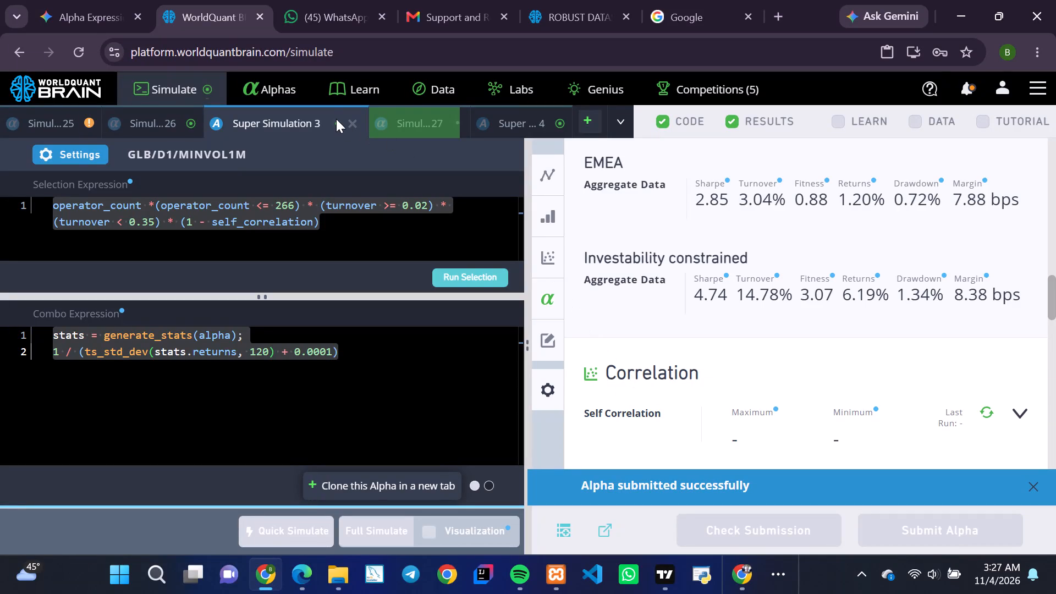
Close the submitted Super Simulation 3.
{"action": "left_click", "coordinate": [351, 122]}
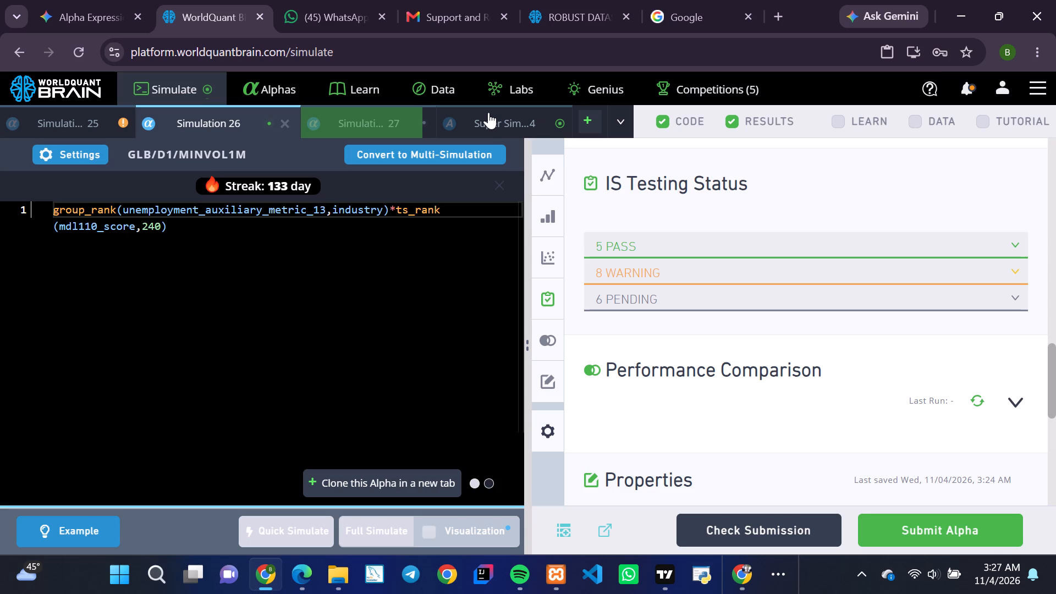
Open Super Simulation 4, reveal its test period, and examine its IS Summary for the full IS period.
{"action": "left_click", "coordinate": [493, 122]}
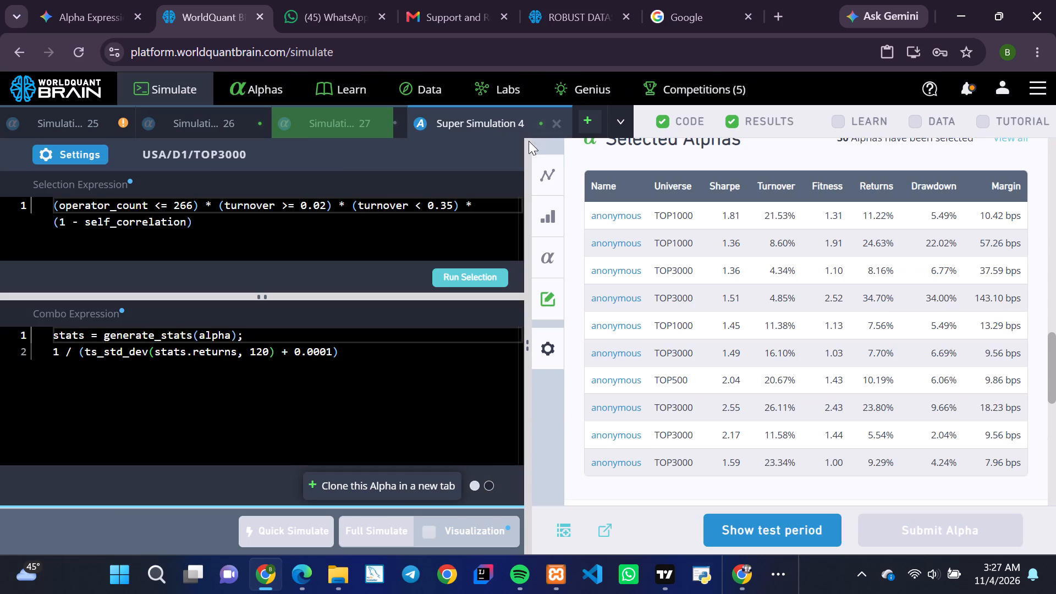
{"action": "left_click", "coordinate": [812, 522]}
{"action": "scroll", "coordinate": [845, 359], "scroll_direction": "up", "scroll_amount": 2}
{"action": "scroll", "coordinate": [845, 359], "scroll_direction": "down", "scroll_amount": 1}
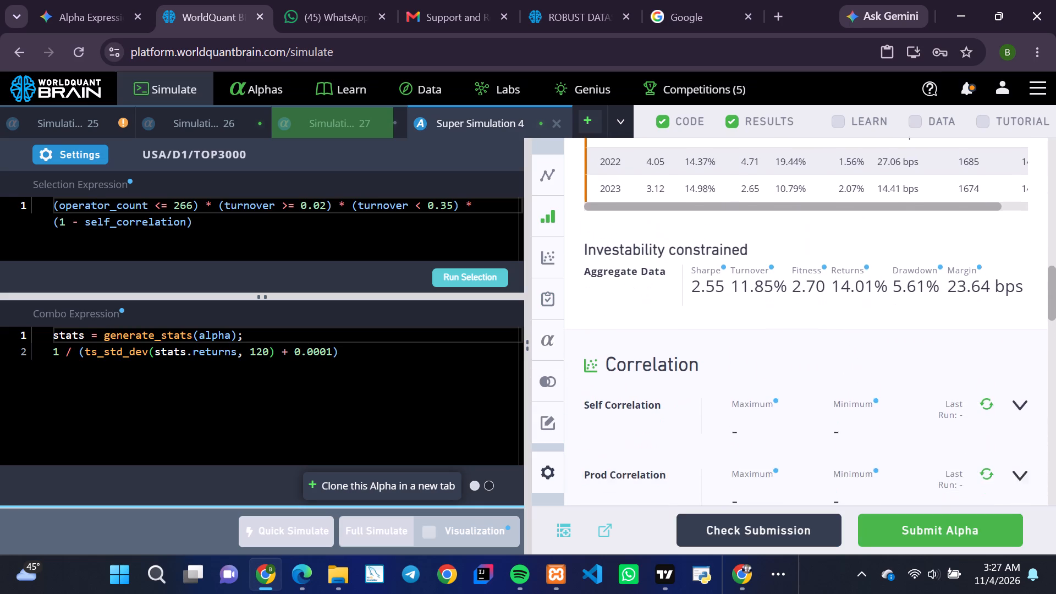
{"action": "scroll", "coordinate": [845, 359], "scroll_direction": "down", "scroll_amount": 1}
{"action": "scroll", "coordinate": [845, 359], "scroll_direction": "up", "scroll_amount": 4}
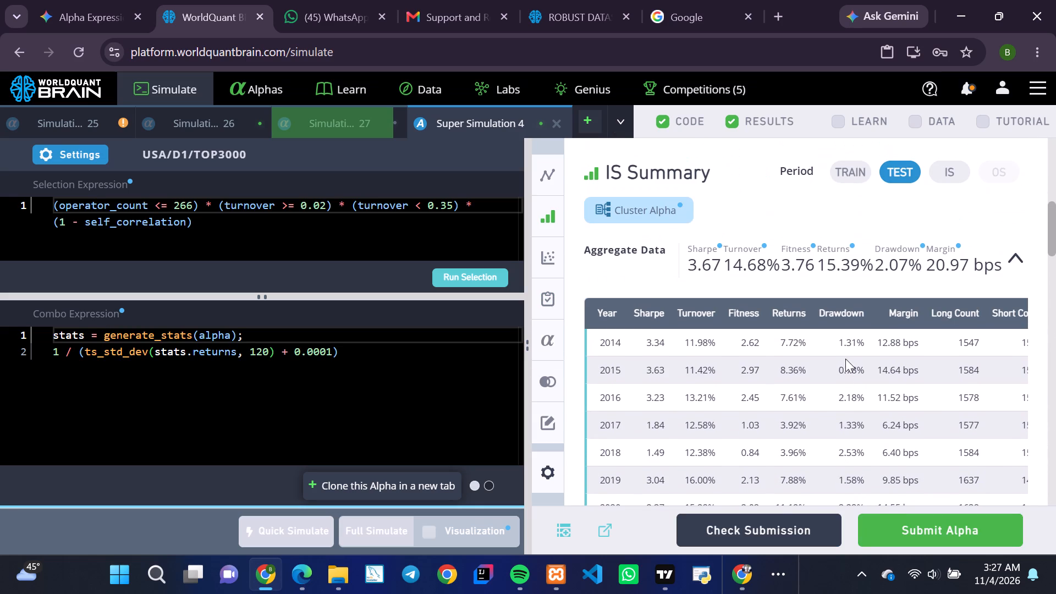
{"action": "left_click", "coordinate": [938, 170]}
{"action": "scroll", "coordinate": [888, 263], "scroll_direction": "up", "scroll_amount": 1}
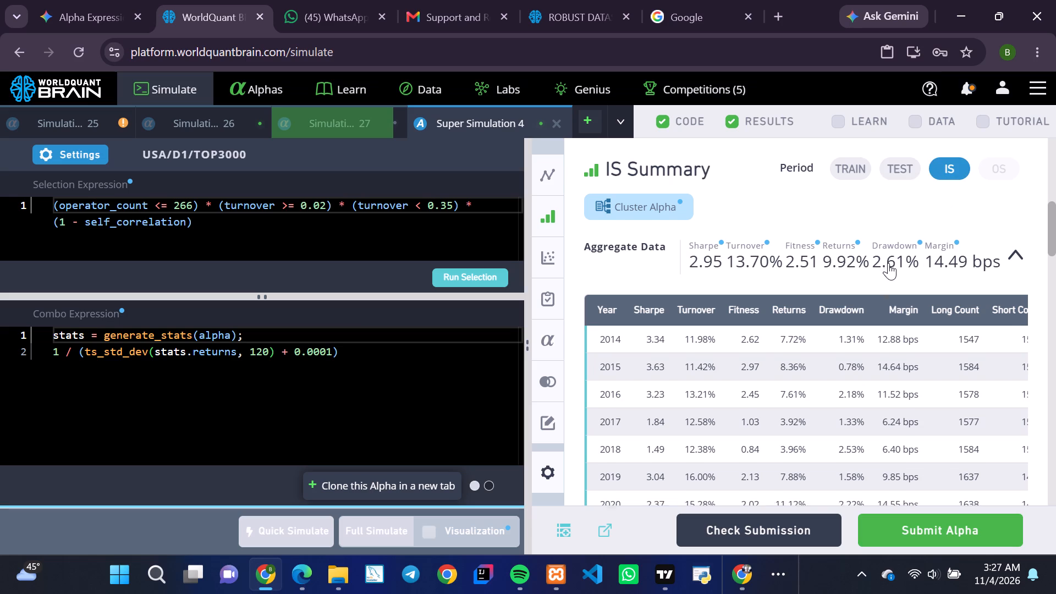
{"action": "scroll", "coordinate": [888, 263], "scroll_direction": "up", "scroll_amount": 2}
{"action": "scroll", "coordinate": [888, 263], "scroll_direction": "down", "scroll_amount": 8}
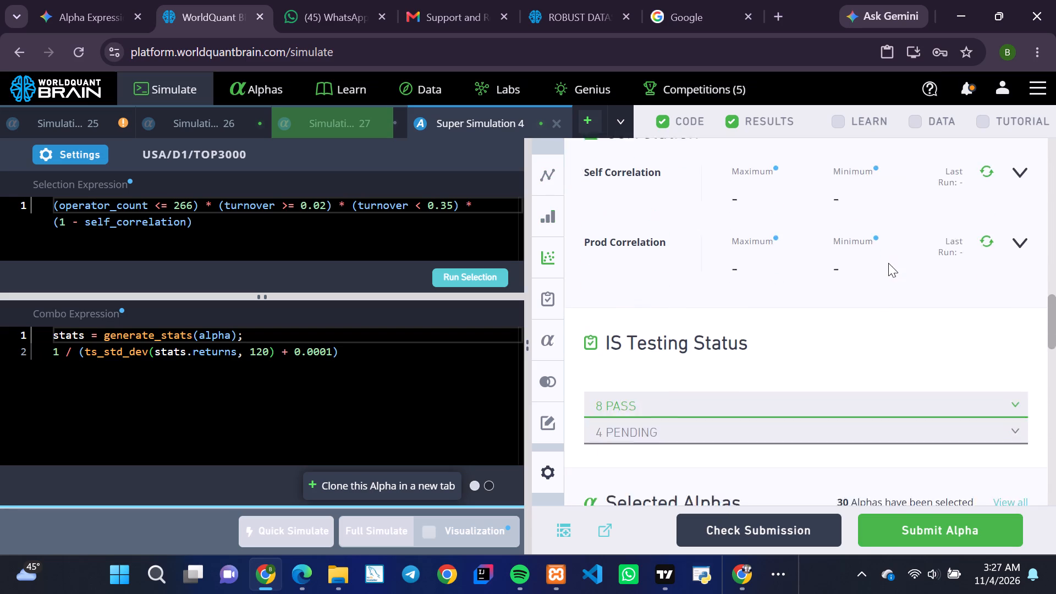
Run the Prod Correlation check for Super Simulation 4.
{"action": "scroll", "coordinate": [888, 263], "scroll_direction": "down", "scroll_amount": 2}
{"action": "scroll", "coordinate": [888, 263], "scroll_direction": "up", "scroll_amount": 2}
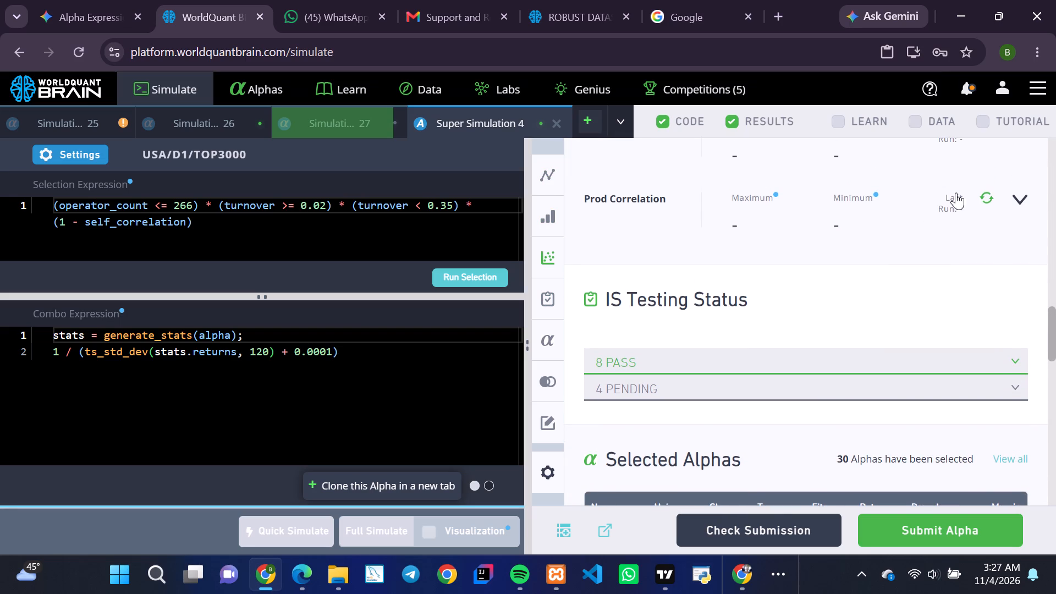
{"action": "left_click", "coordinate": [984, 197]}
{"action": "scroll", "coordinate": [838, 298], "scroll_direction": "down", "scroll_amount": 2}
{"action": "scroll", "coordinate": [838, 298], "scroll_direction": "up", "scroll_amount": 2}
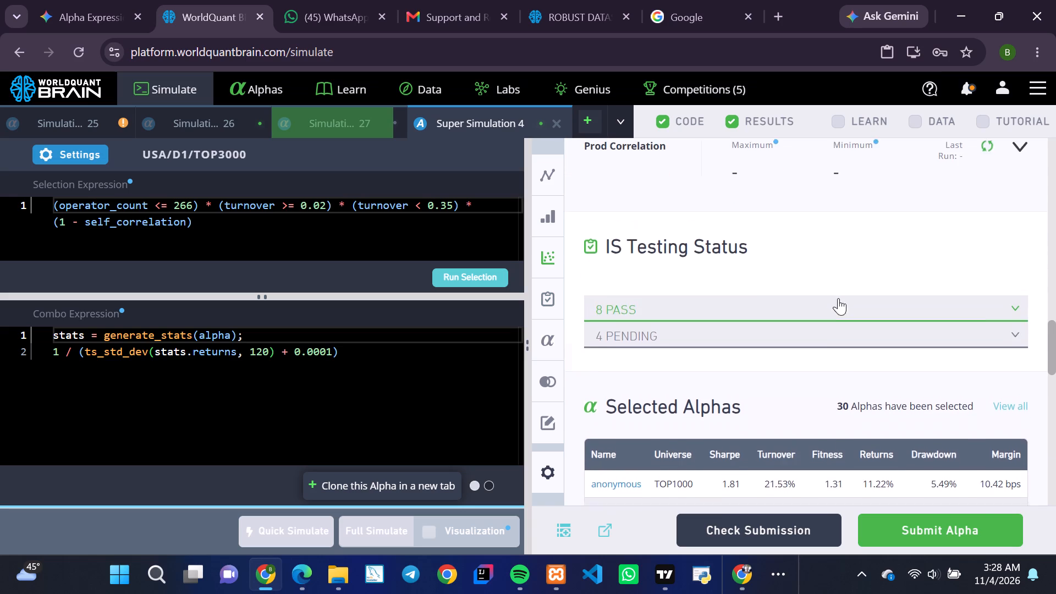
{"action": "scroll", "coordinate": [838, 298], "scroll_direction": "up", "scroll_amount": 1}
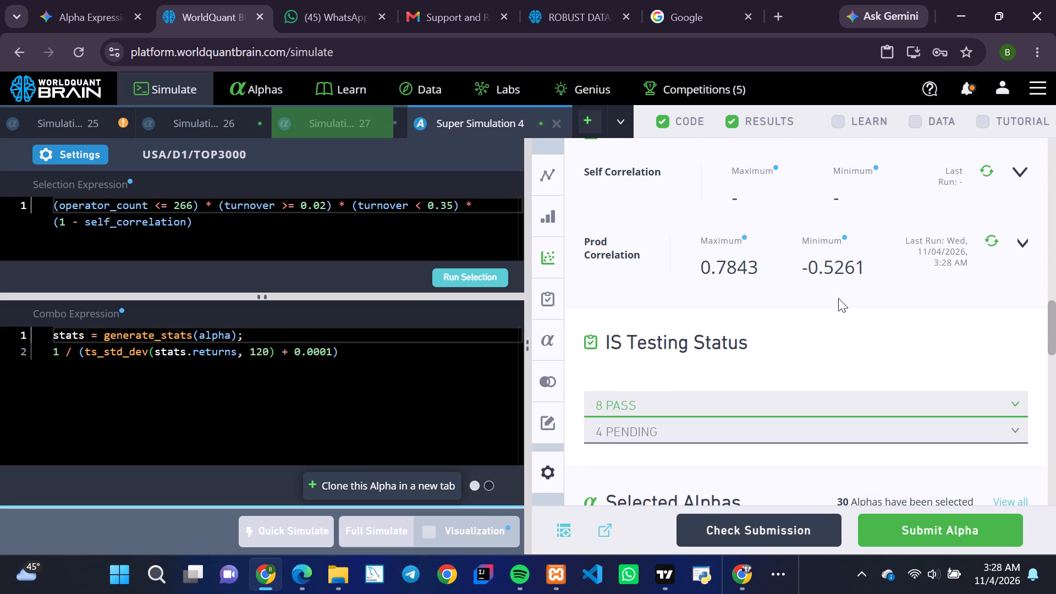
Set Super Simulation 4's universe to TOP2000 and run a full simulation.
{"action": "left_click", "coordinate": [74, 159]}
{"action": "scroll", "coordinate": [200, 320], "scroll_direction": "down", "scroll_amount": 1}
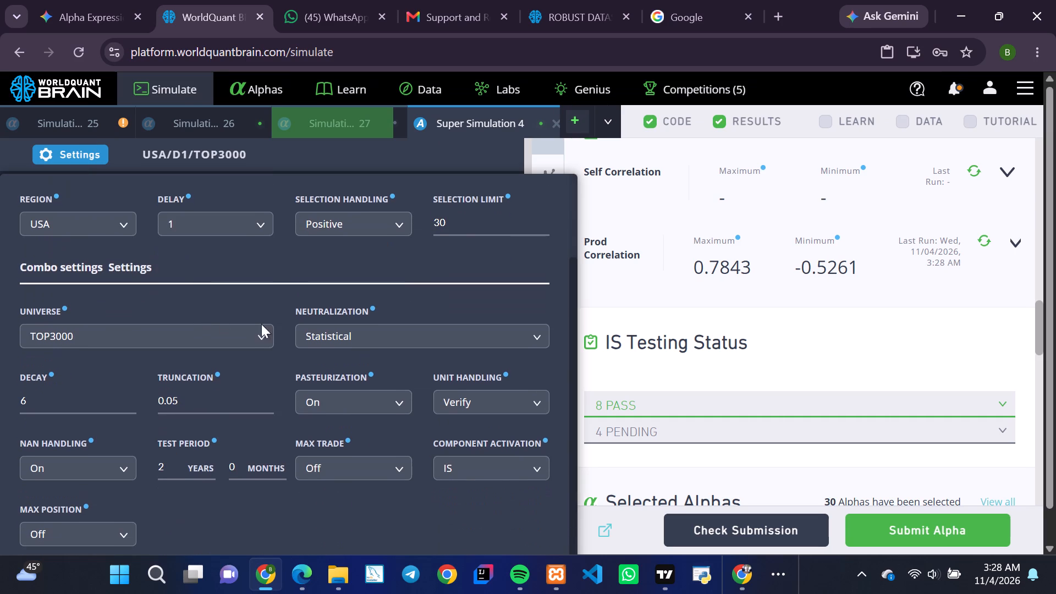
{"action": "left_click", "coordinate": [261, 338]}
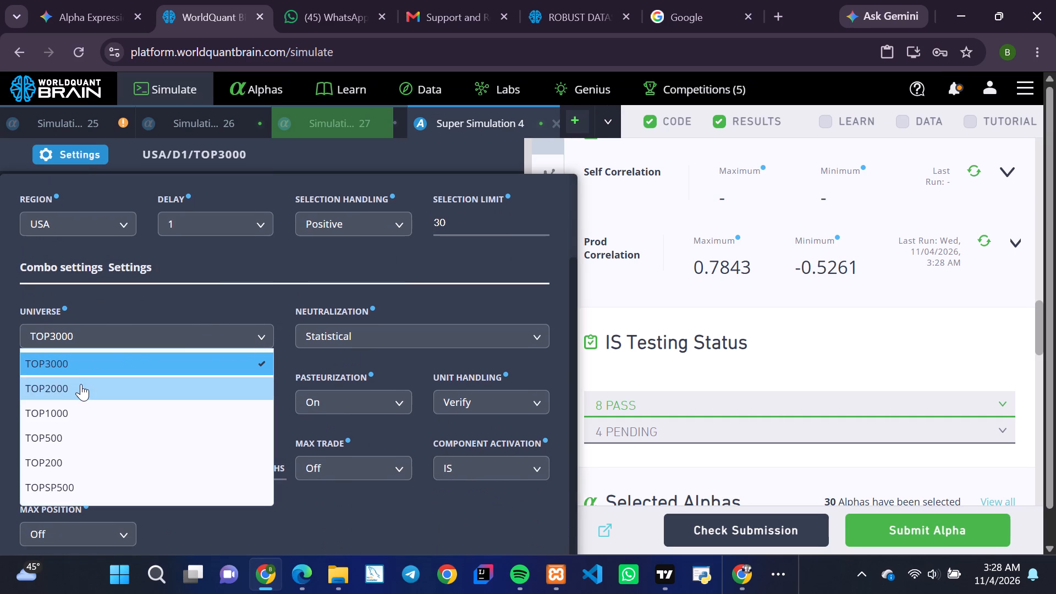
{"action": "left_click", "coordinate": [81, 384]}
{"action": "scroll", "coordinate": [304, 333], "scroll_direction": "down", "scroll_amount": 2}
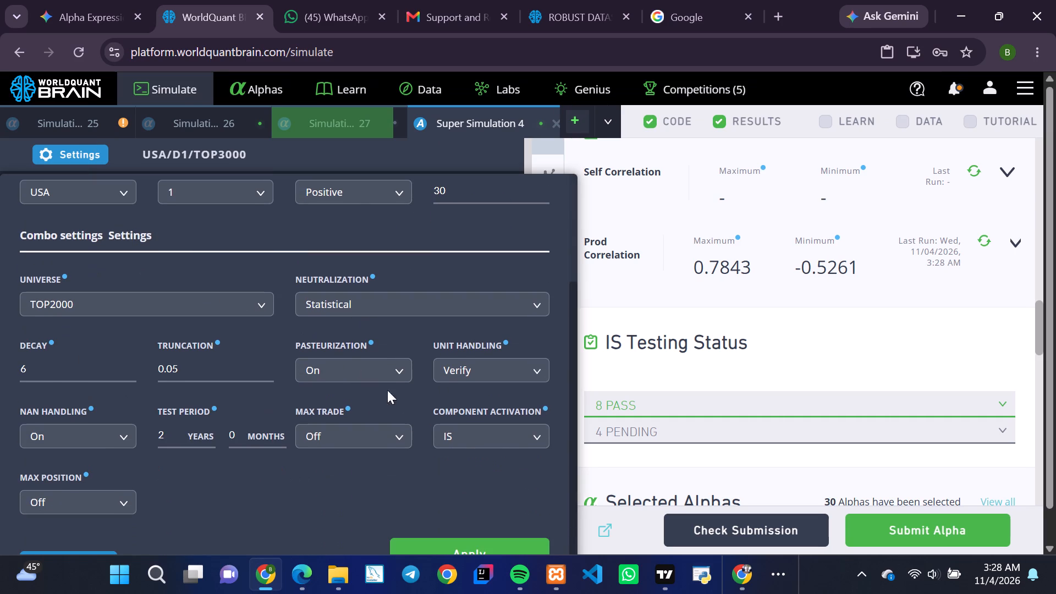
{"action": "left_click", "coordinate": [416, 541]}
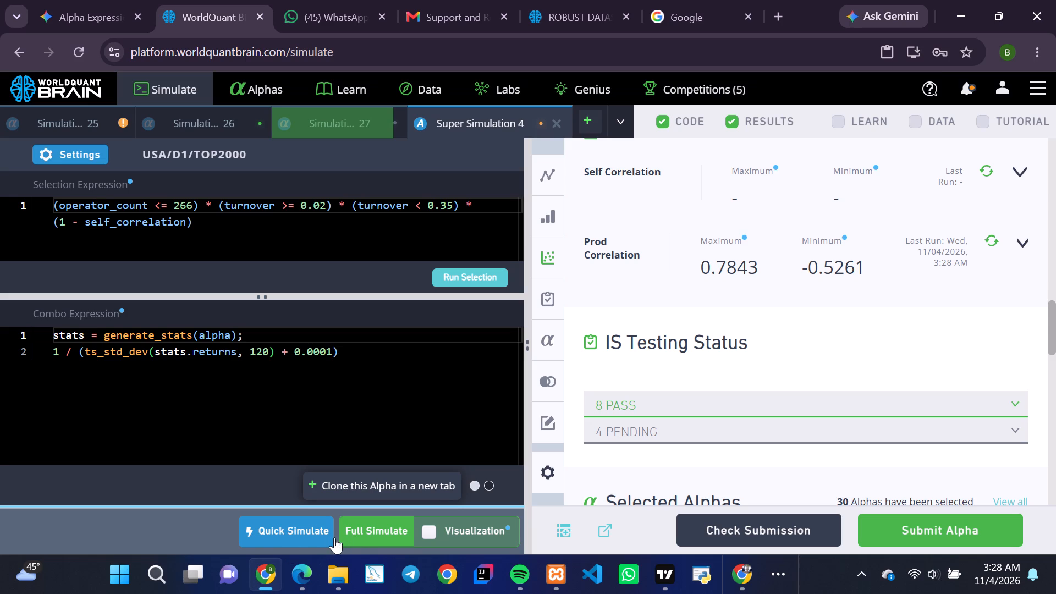
{"action": "left_click", "coordinate": [363, 529]}
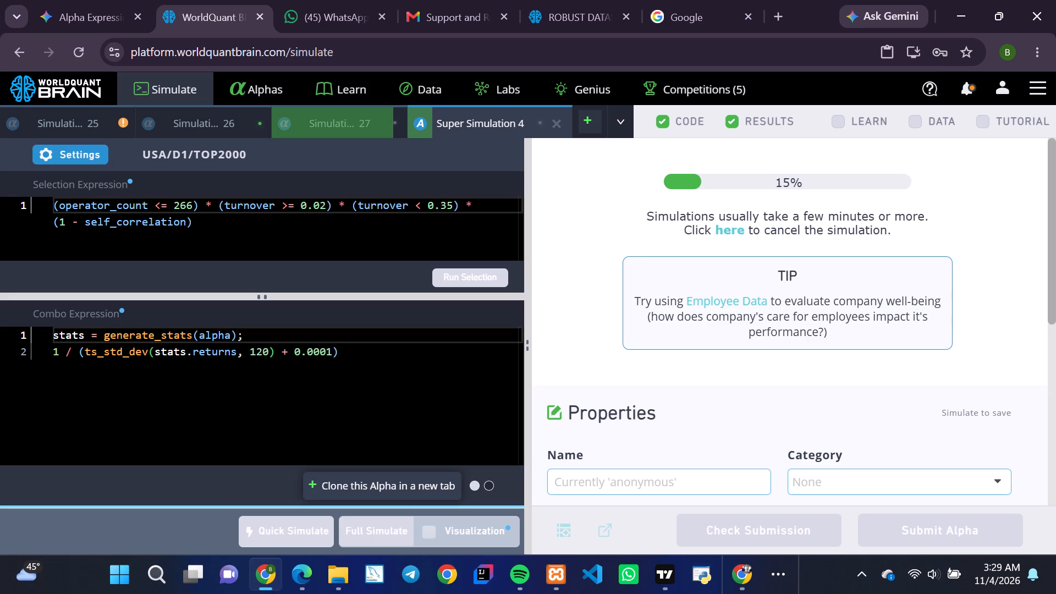
Open Simulation 25, reveal its test period, and examine its IS period summary, regional statistics and testing status.
{"action": "left_click", "coordinate": [79, 124]}
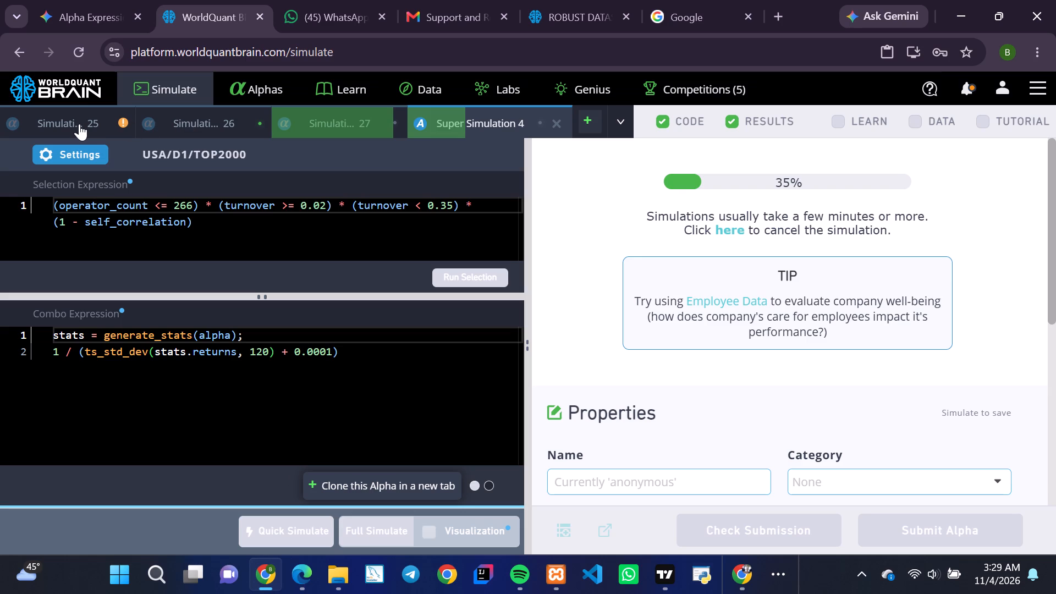
{"action": "left_click", "coordinate": [79, 124]}
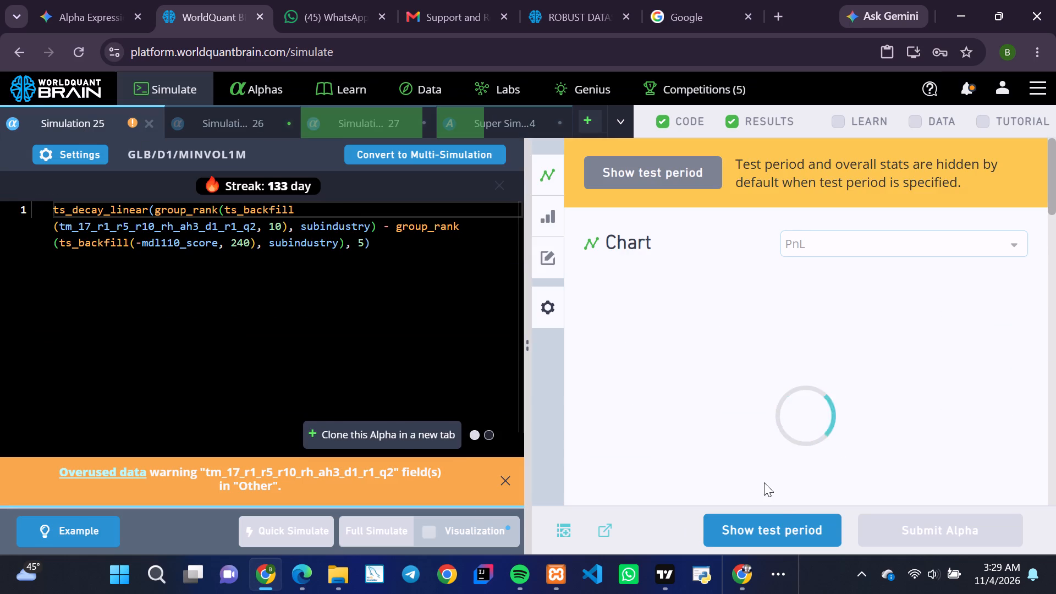
{"action": "left_click", "coordinate": [774, 529]}
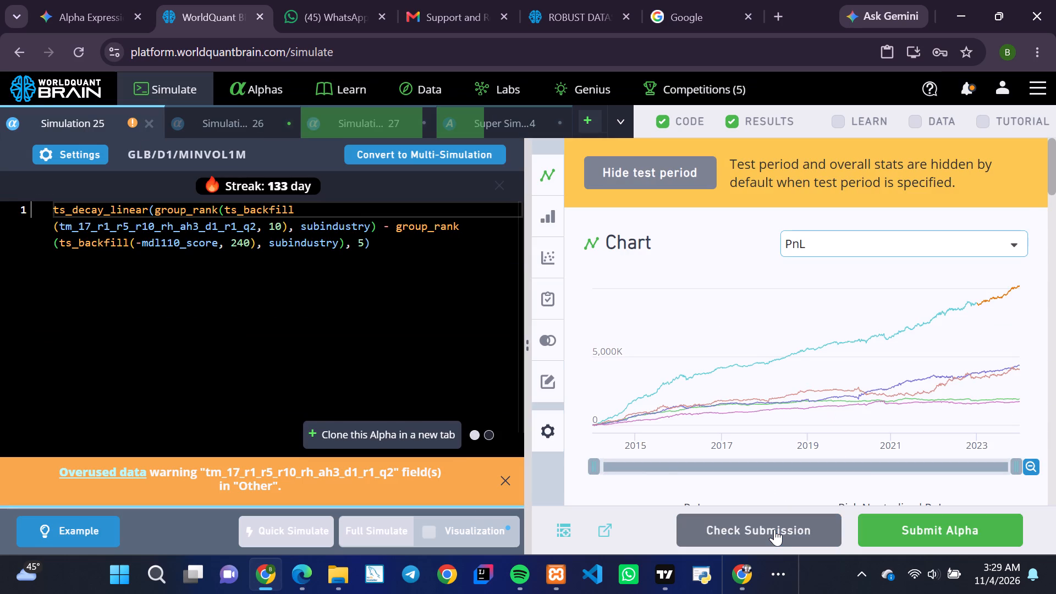
{"action": "scroll", "coordinate": [883, 356], "scroll_direction": "down", "scroll_amount": 3}
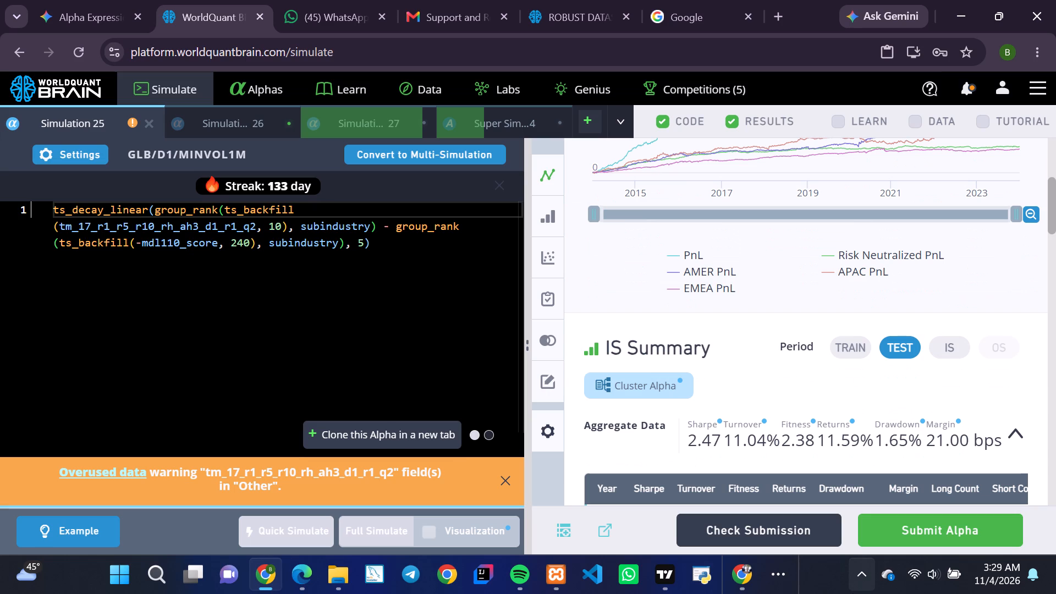
{"action": "left_click", "coordinate": [944, 352]}
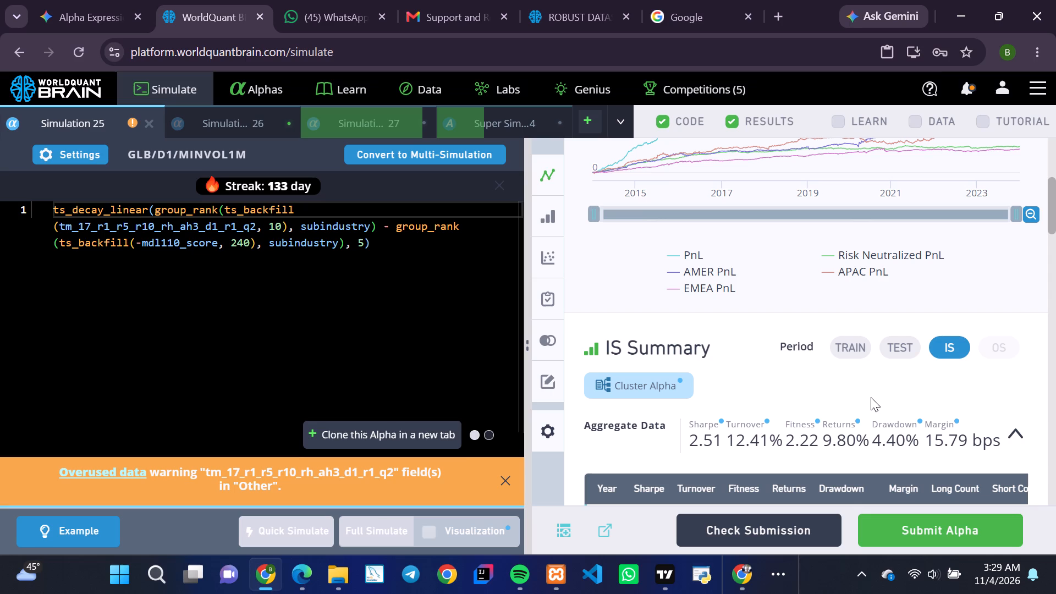
{"action": "scroll", "coordinate": [871, 397], "scroll_direction": "down", "scroll_amount": 8}
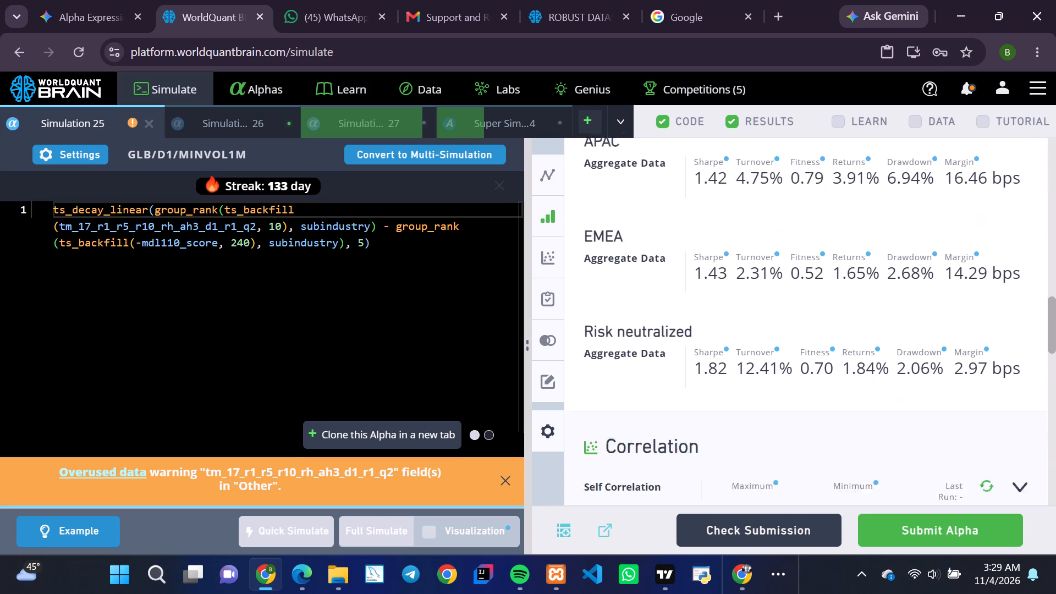
{"action": "scroll", "coordinate": [871, 397], "scroll_direction": "down", "scroll_amount": 4}
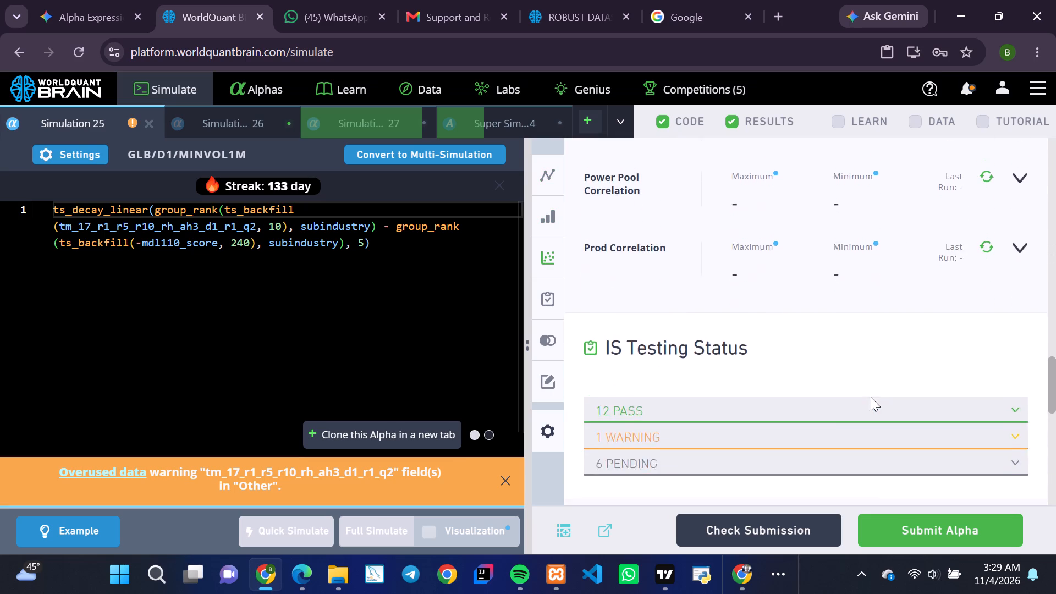
{"action": "scroll", "coordinate": [871, 397], "scroll_direction": "up", "scroll_amount": 7}
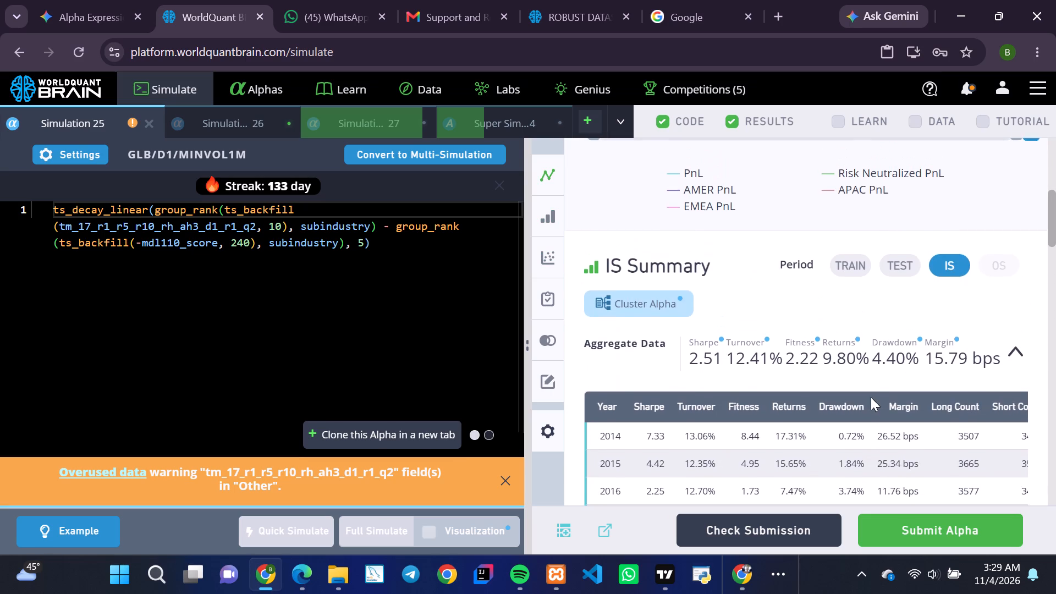
Run the Prod Correlation and Power Pool Correlation checks for Simulation 25.
{"action": "scroll", "coordinate": [871, 397], "scroll_direction": "down", "scroll_amount": 8}
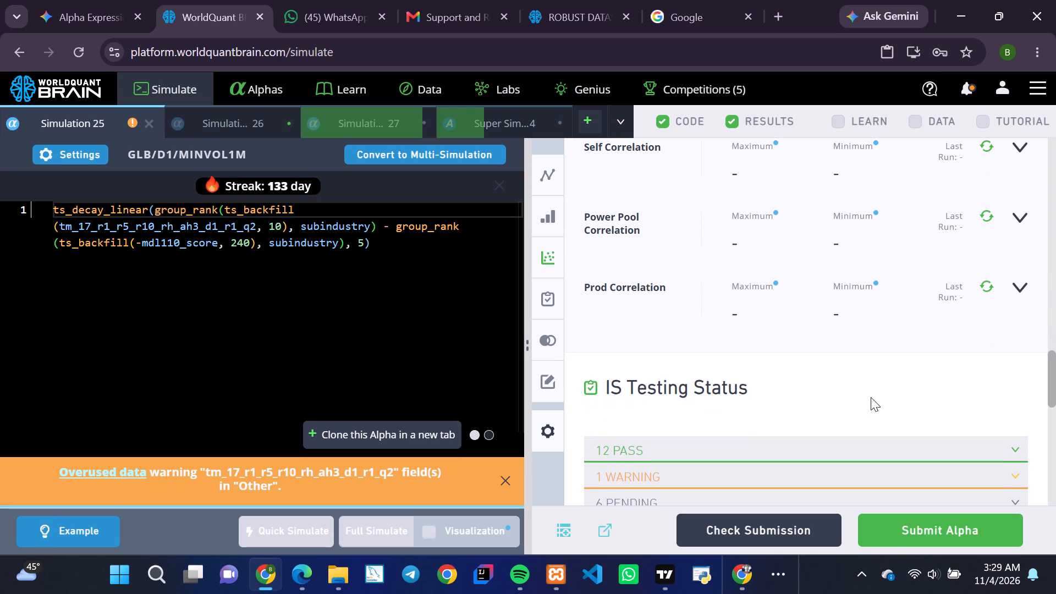
{"action": "left_click", "coordinate": [983, 285]}
{"action": "left_click", "coordinate": [983, 213]}
Expand the warnings in Simulation 25's IS Testing Status, dismiss the overused data notice, and review the remaining result sections.
{"action": "scroll", "coordinate": [812, 370], "scroll_direction": "down", "scroll_amount": 1}
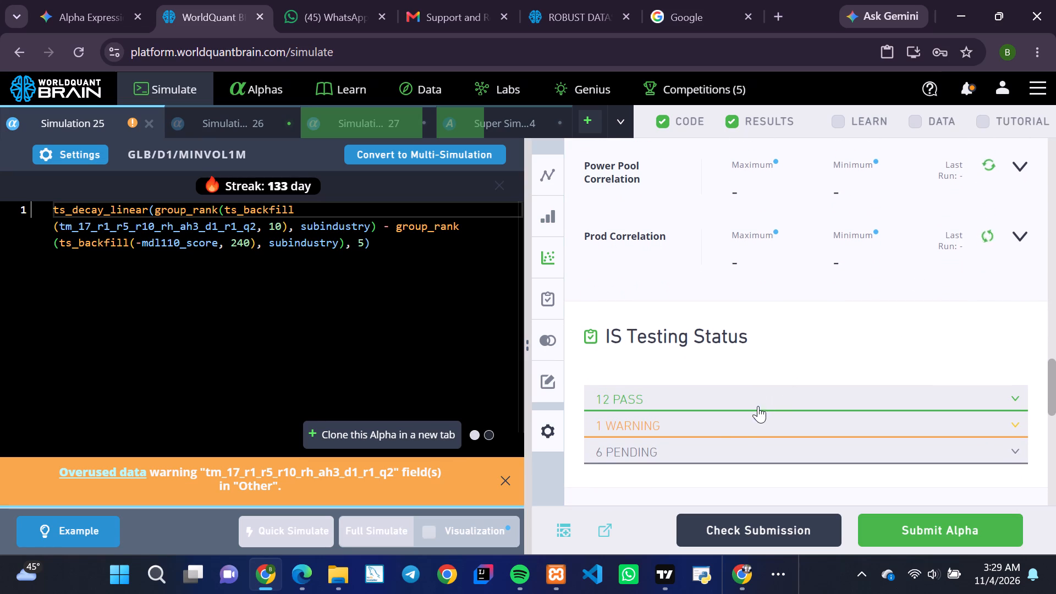
{"action": "left_click", "coordinate": [733, 427]}
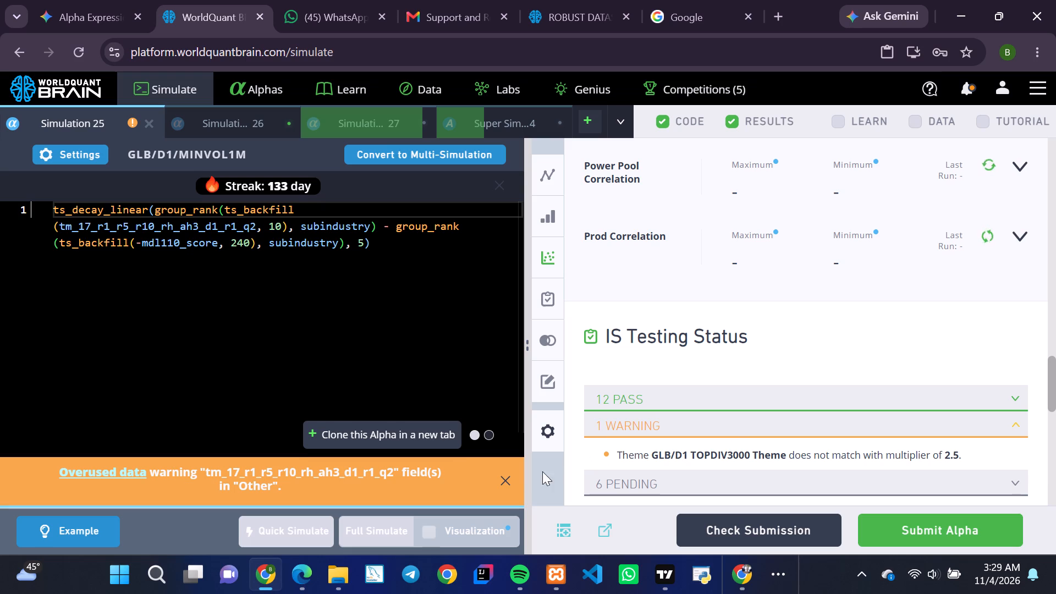
{"action": "left_click", "coordinate": [505, 481]}
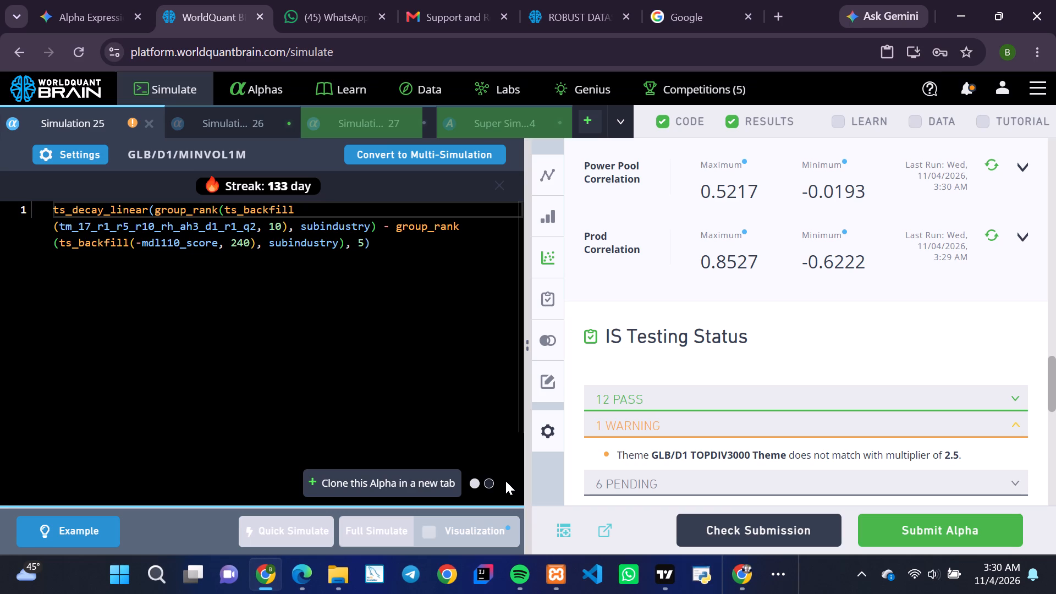
{"action": "scroll", "coordinate": [719, 406], "scroll_direction": "down", "scroll_amount": 4}
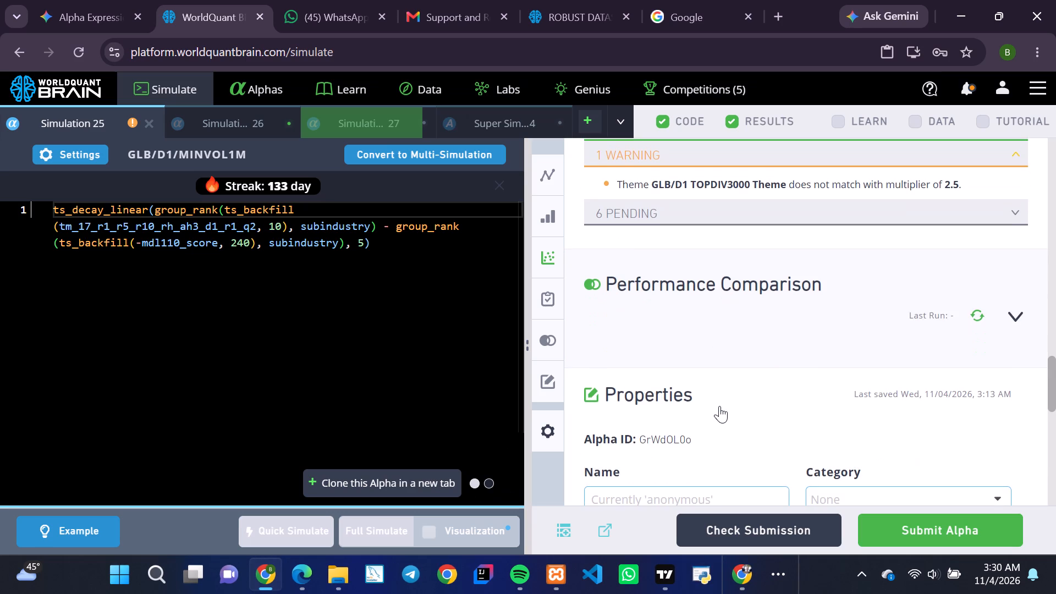
{"action": "scroll", "coordinate": [719, 406], "scroll_direction": "up", "scroll_amount": 1}
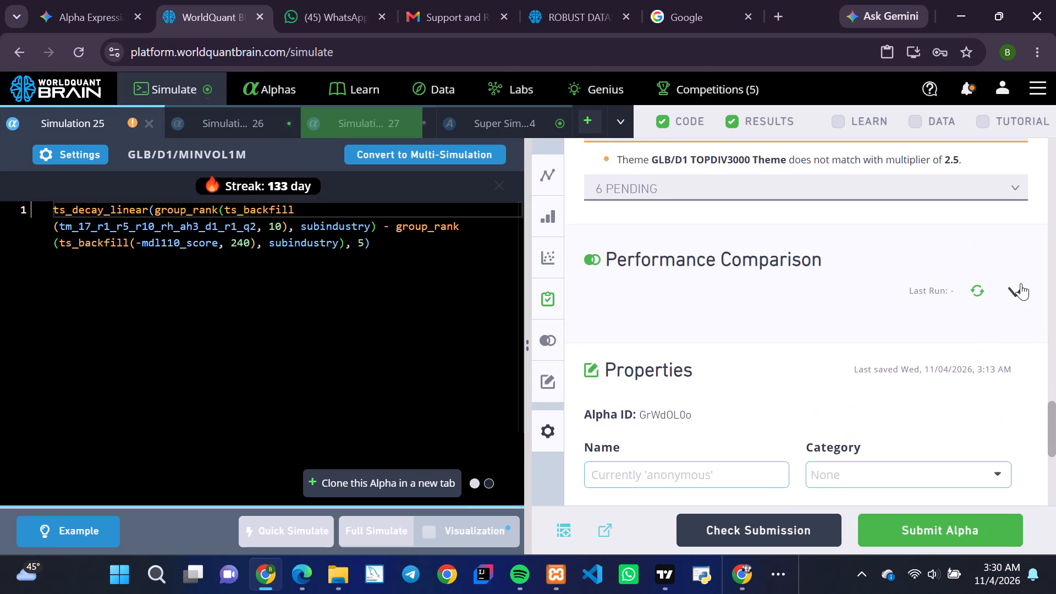
Switch to TradingView and examine the latest candles on the 5-minute Gold chart.
{"action": "left_click", "coordinate": [658, 566]}
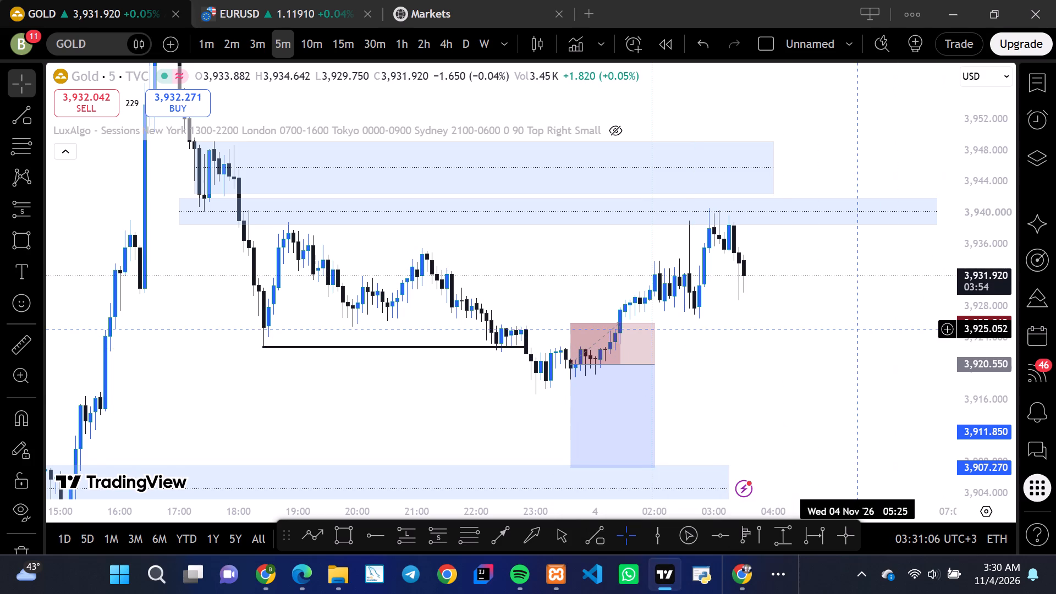
{"action": "left_click_drag", "start_coordinate": [856, 329], "coordinate": [630, 330]}
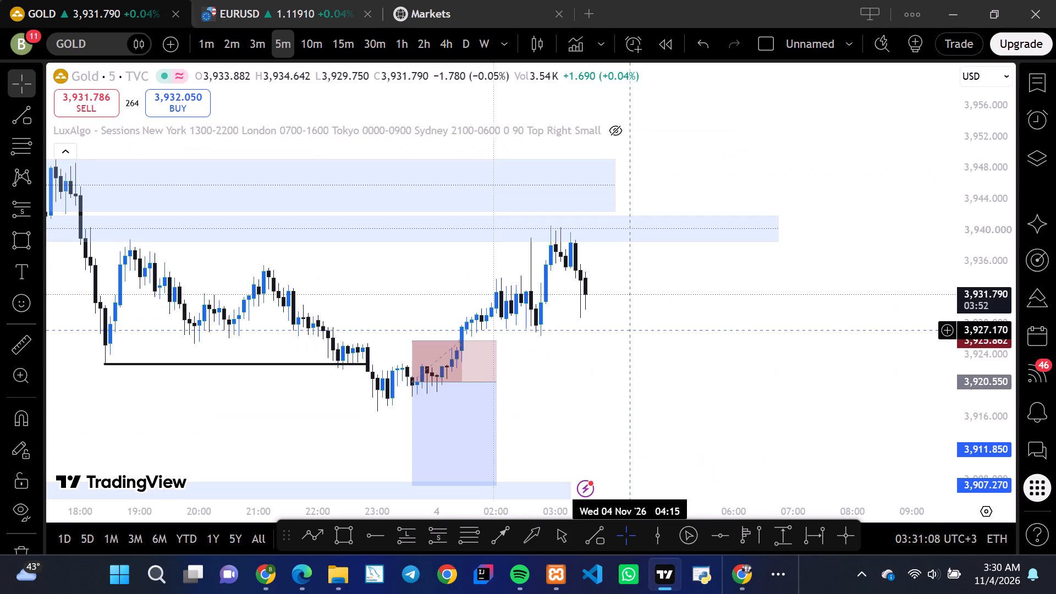
{"action": "left_click", "coordinate": [630, 330]}
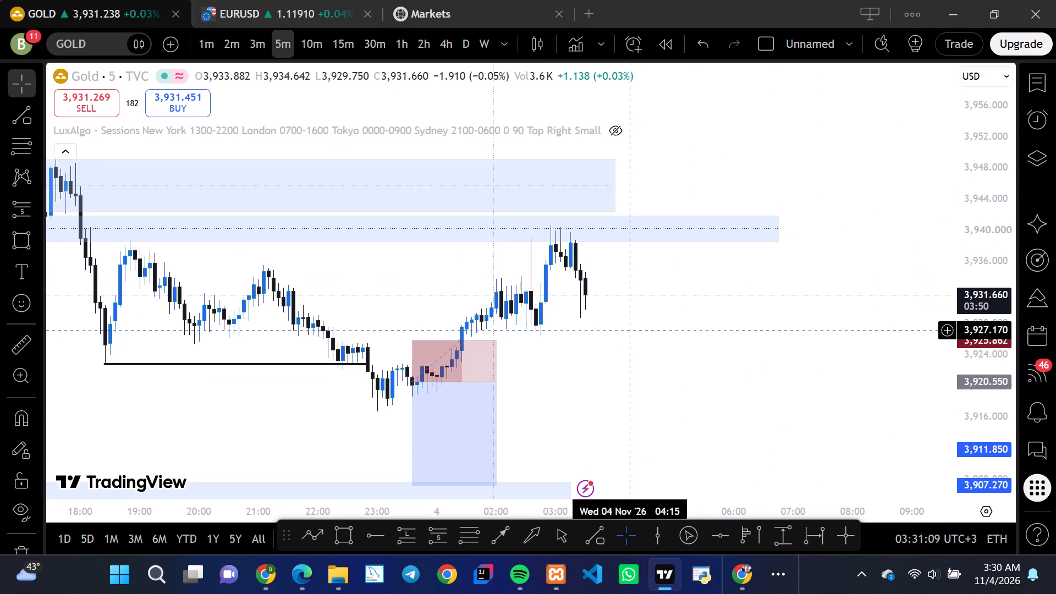
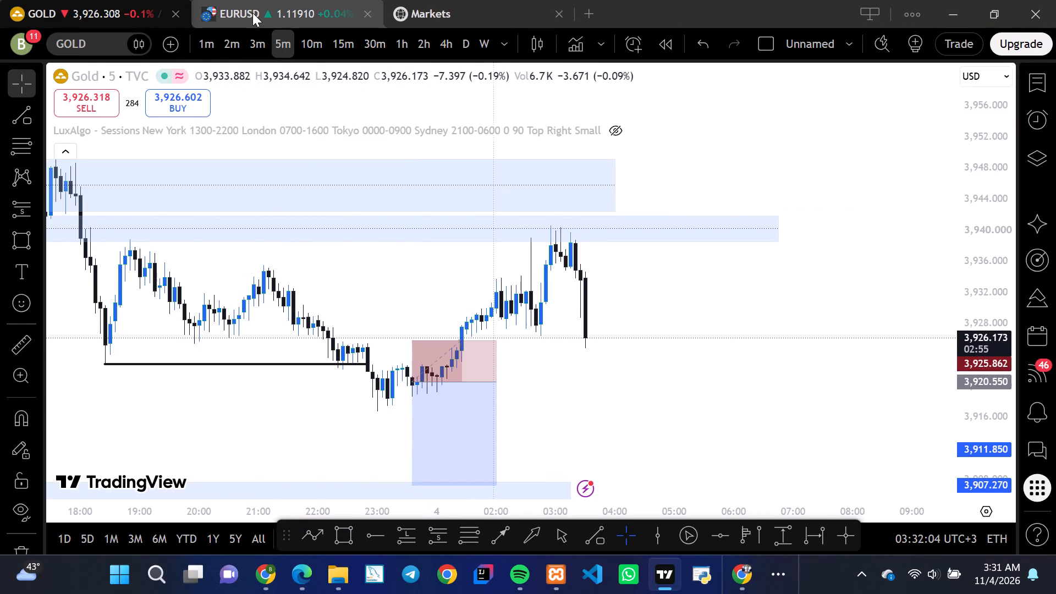
Open the EURUSD chart and examine its latest 30-minute candles.
{"action": "left_click", "coordinate": [252, 13]}
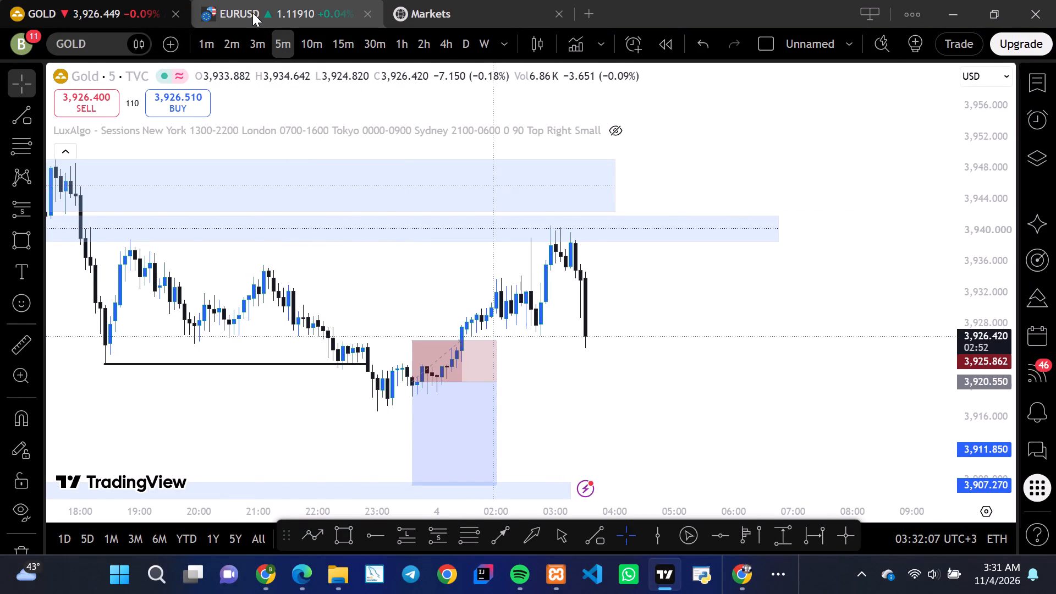
{"action": "left_click", "coordinate": [252, 13]}
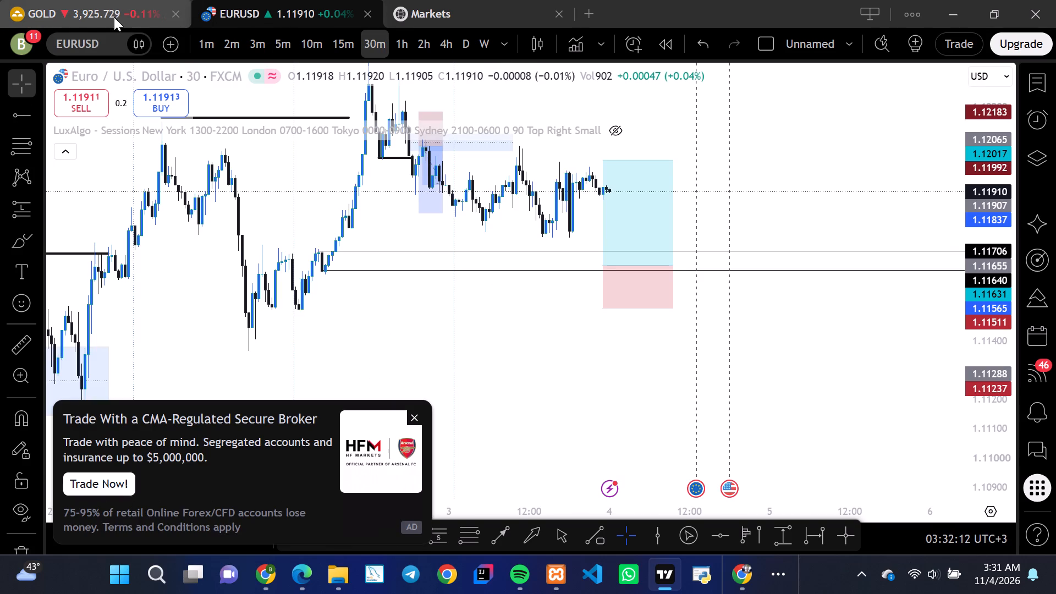
Return to the Gold chart and examine it on the 15-minute timeframe with a compressed price scale.
{"action": "left_click", "coordinate": [89, 16]}
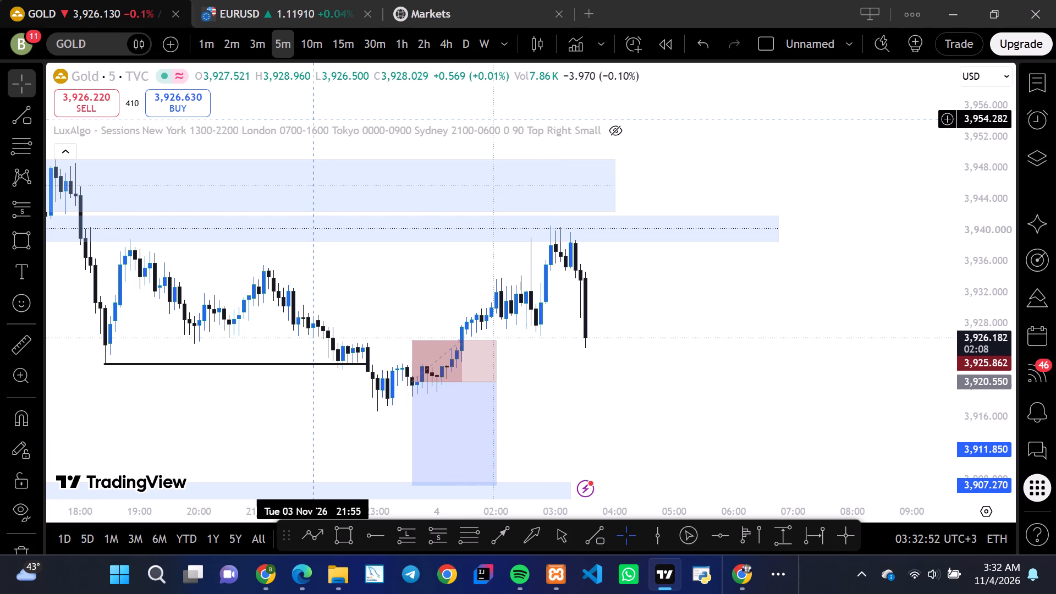
{"action": "left_click", "coordinate": [344, 40]}
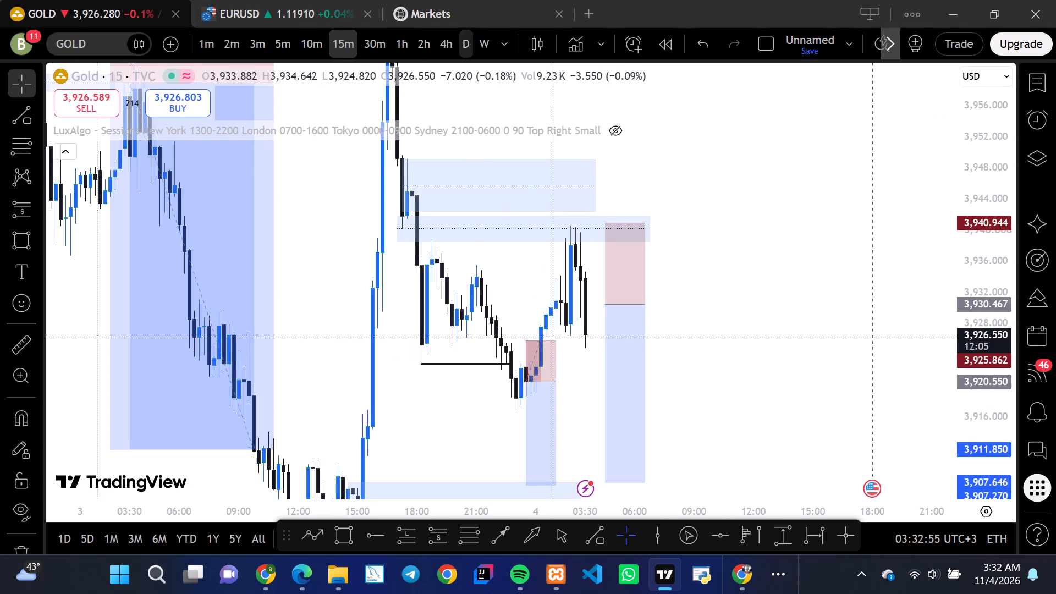
{"action": "left_click_drag", "start_coordinate": [977, 151], "coordinate": [975, 208]}
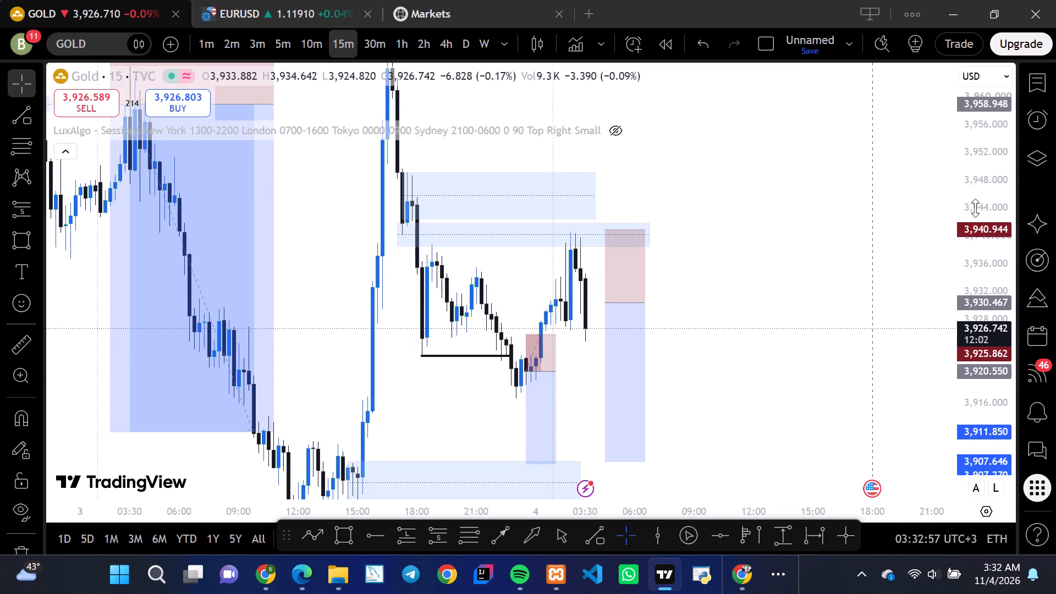
{"action": "left_click_drag", "start_coordinate": [975, 208], "coordinate": [967, 228]}
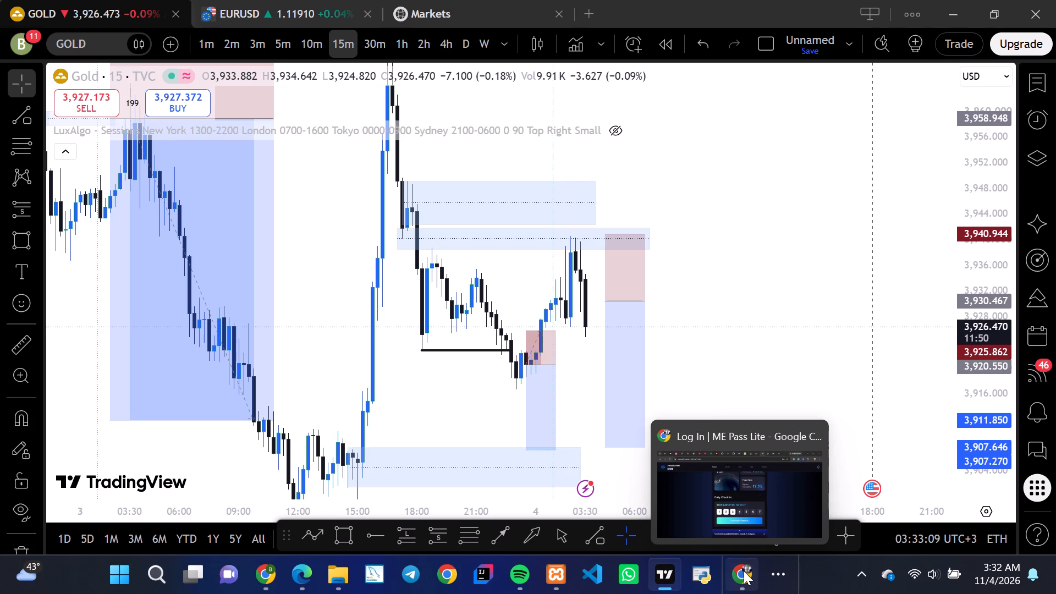
Switch to WorldQuant BRAIN in Chrome and review Simulation 25's Performance Comparison and correlation sections.
{"action": "left_click", "coordinate": [259, 574]}
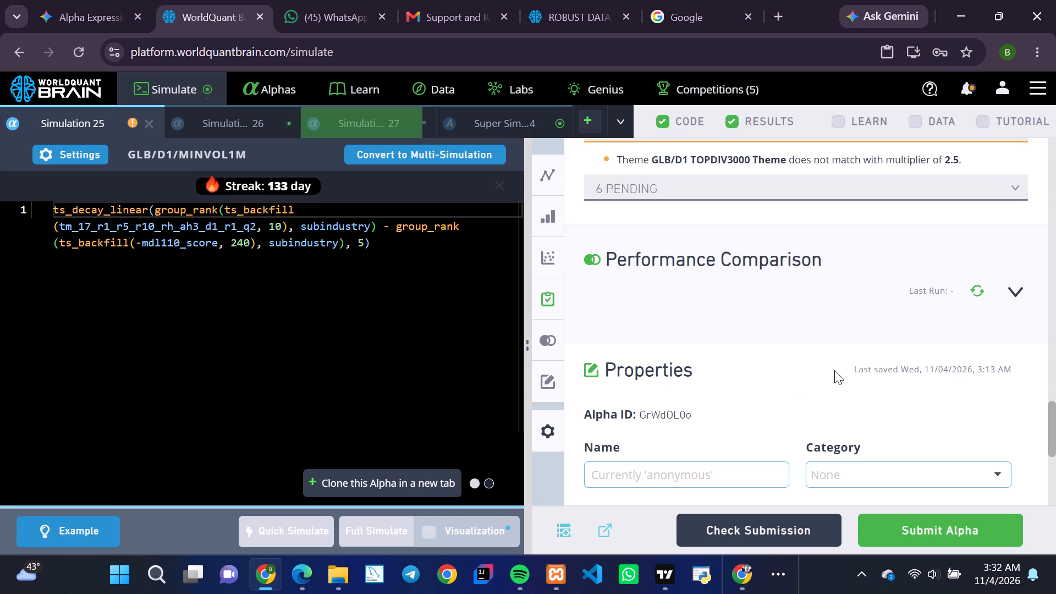
{"action": "left_click", "coordinate": [1018, 285]}
{"action": "scroll", "coordinate": [848, 302], "scroll_direction": "up", "scroll_amount": 4}
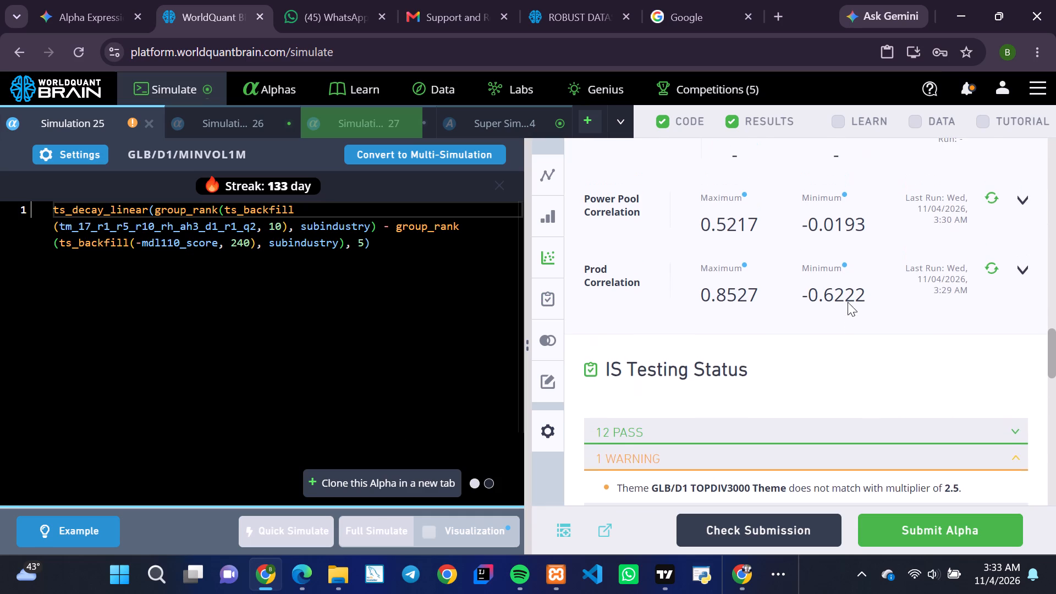
Set Simulation 25's neutralization to RAM, apply the settings and run a full simulation.
{"action": "left_click", "coordinate": [67, 161]}
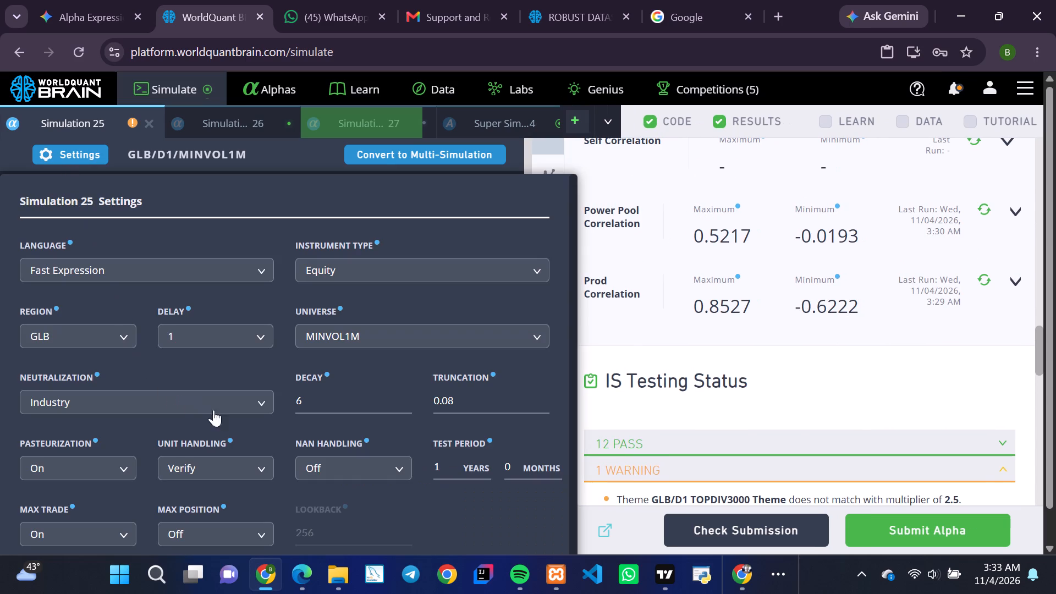
{"action": "left_click", "coordinate": [262, 399]}
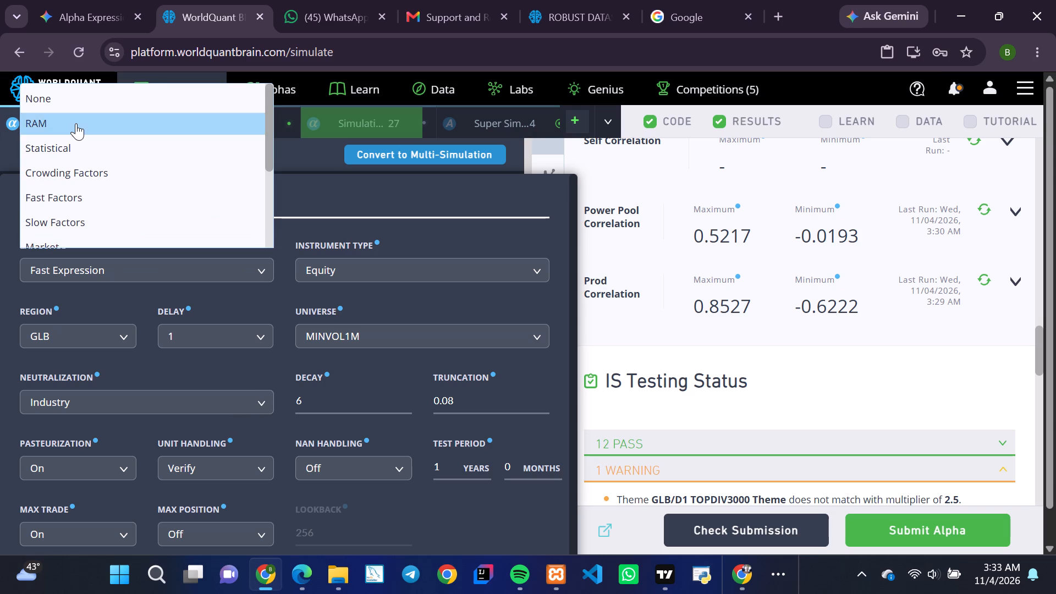
{"action": "left_click", "coordinate": [76, 123]}
{"action": "scroll", "coordinate": [317, 313], "scroll_direction": "down", "scroll_amount": 2}
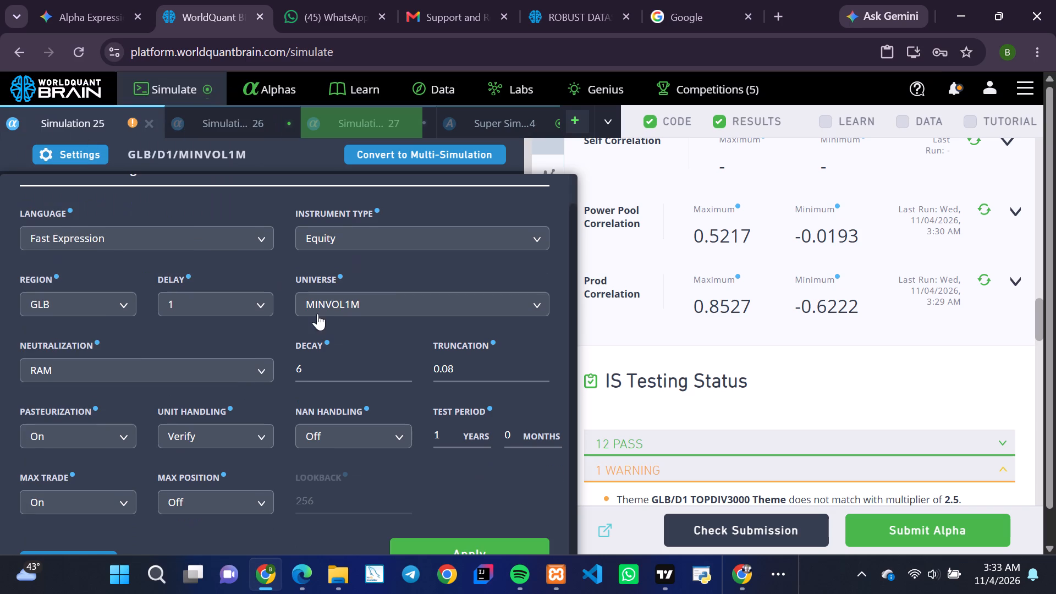
{"action": "left_click", "coordinate": [446, 541]}
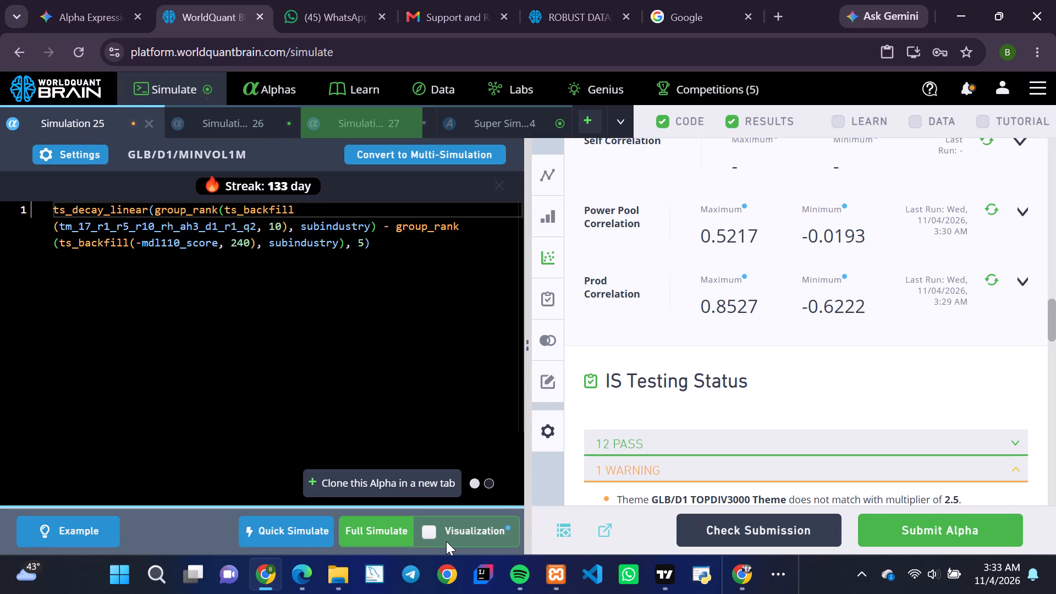
{"action": "left_click", "coordinate": [384, 540]}
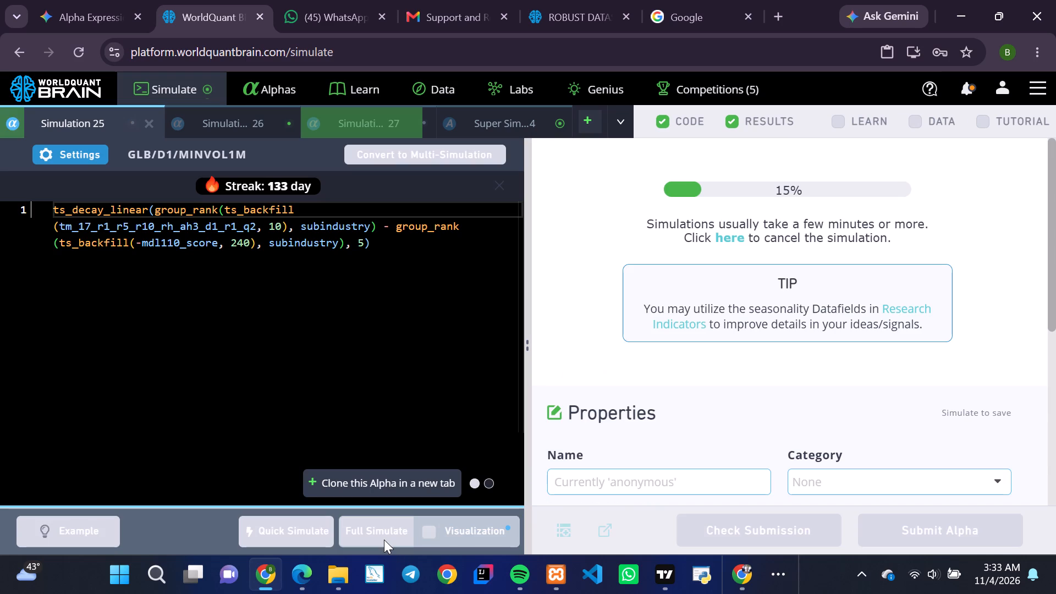
Open Super Simulation 4 and reveal its test period.
{"action": "left_click", "coordinate": [496, 120]}
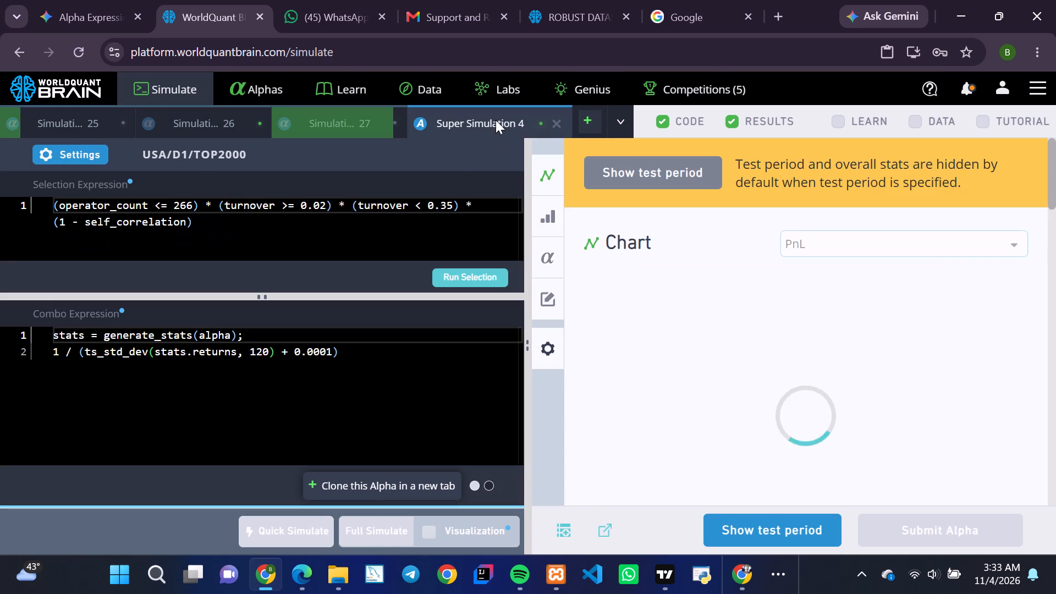
{"action": "left_click", "coordinate": [753, 527]}
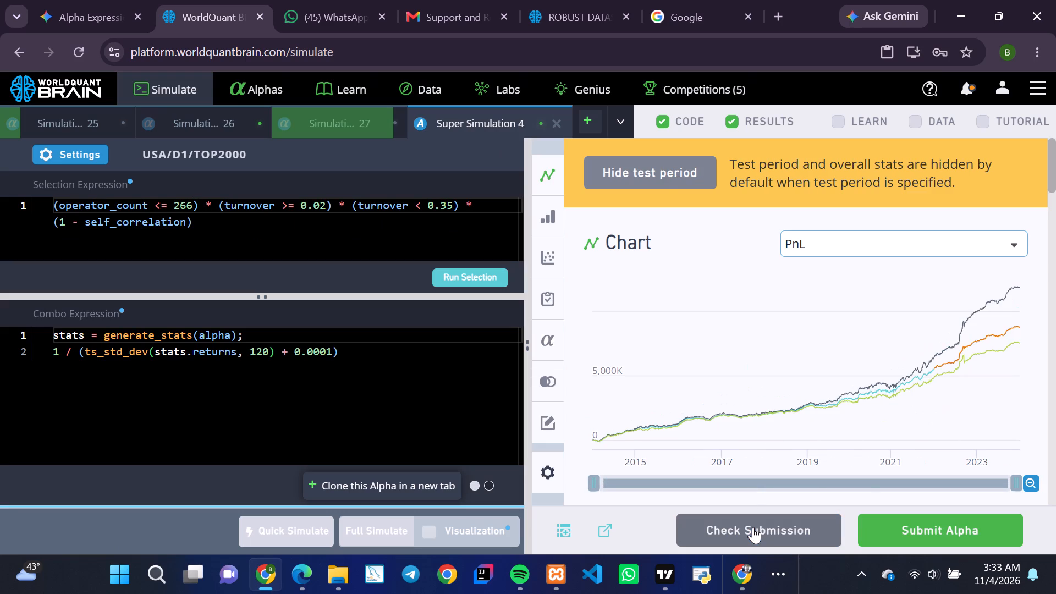
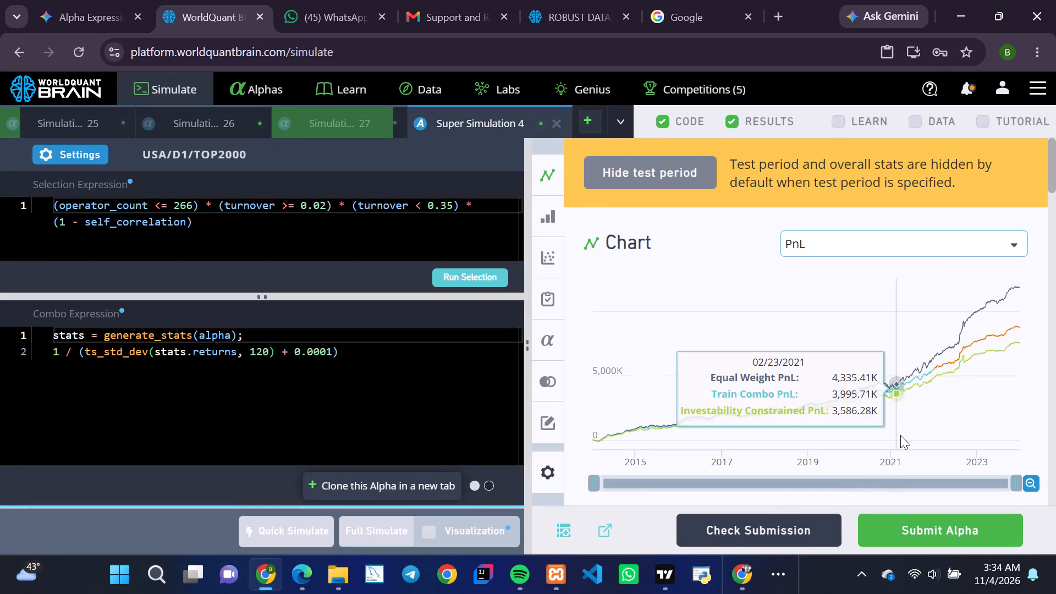
Show Super Simulation 4's IS Summary for the IS period and review its aggregate and yearly figures.
{"action": "scroll", "coordinate": [900, 435], "scroll_direction": "down", "scroll_amount": 2}
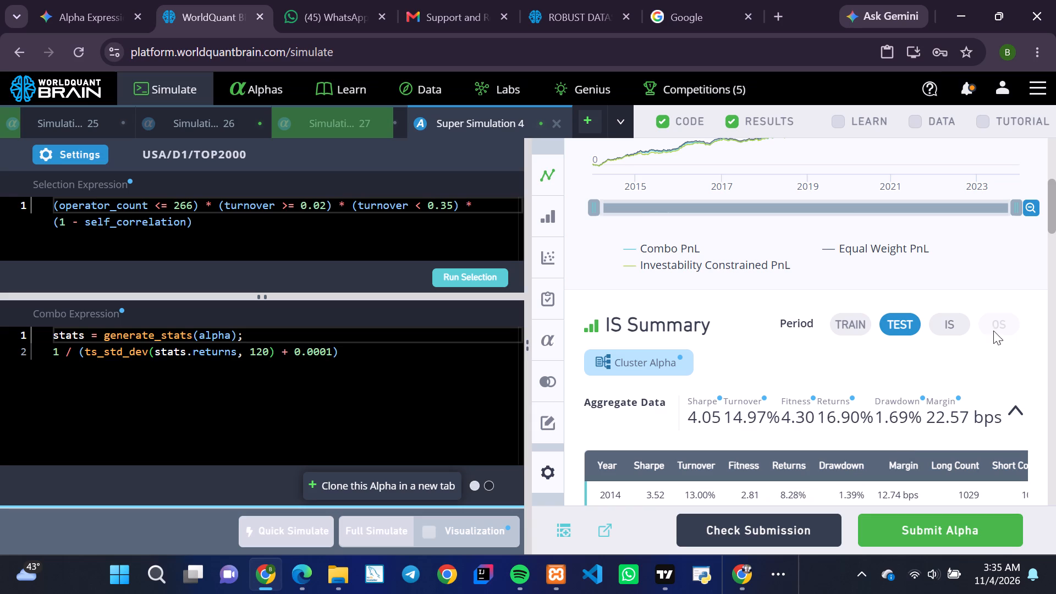
{"action": "left_click", "coordinate": [952, 324]}
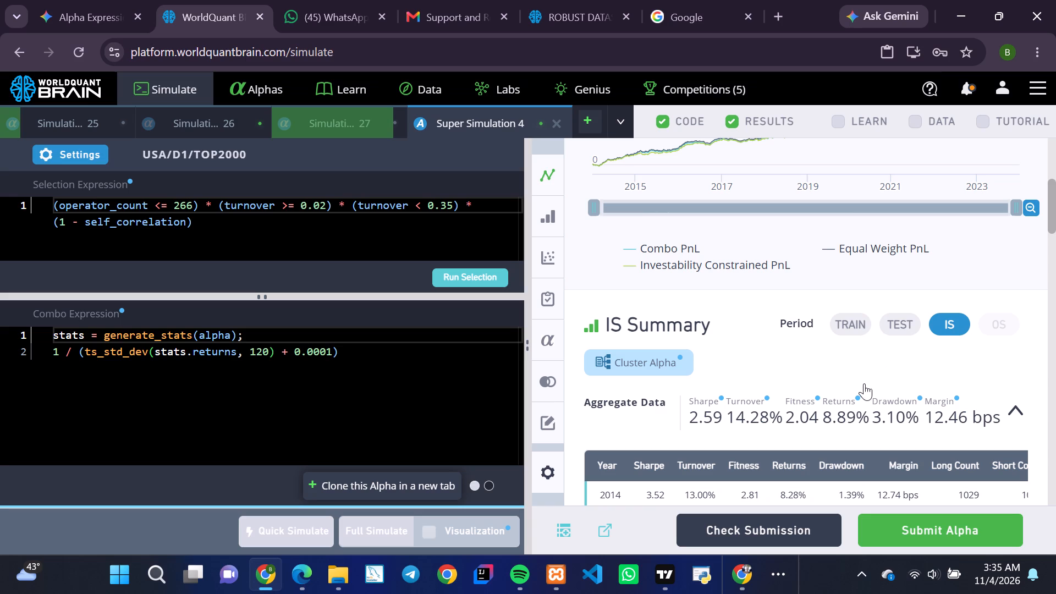